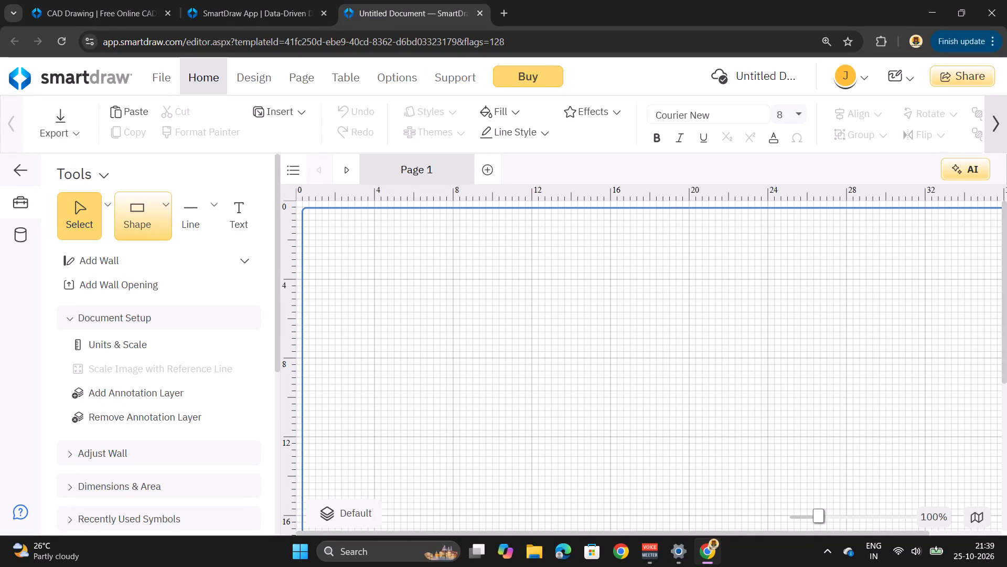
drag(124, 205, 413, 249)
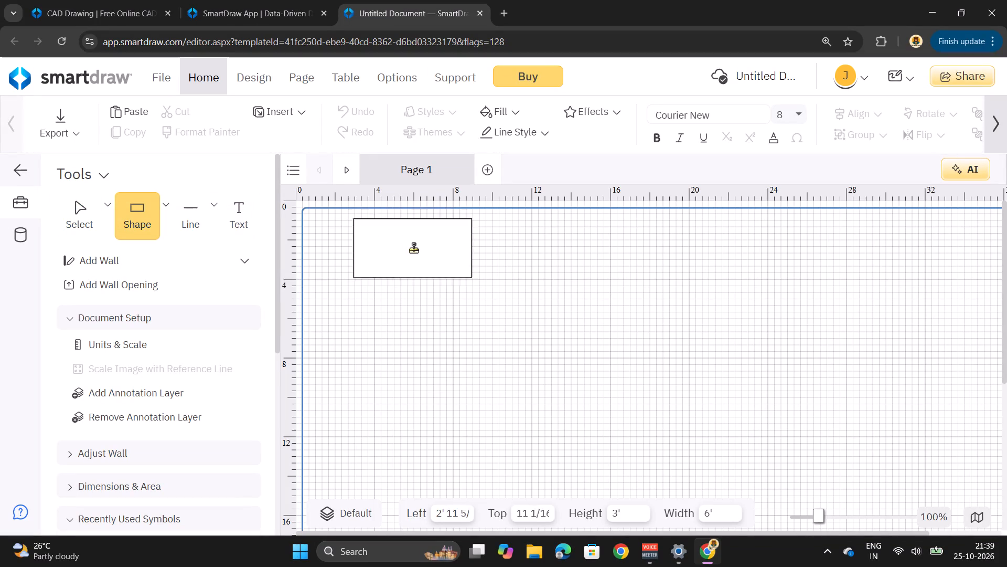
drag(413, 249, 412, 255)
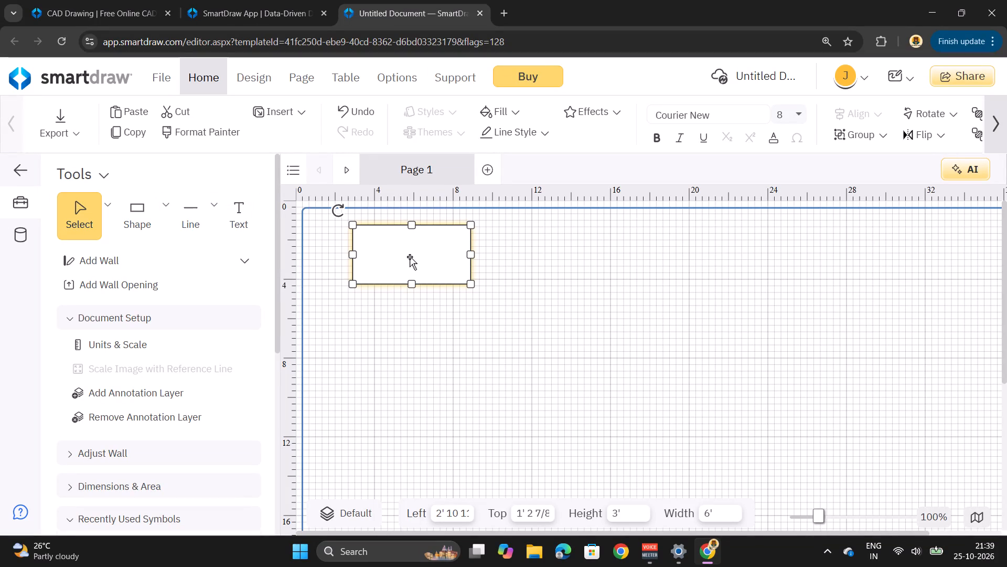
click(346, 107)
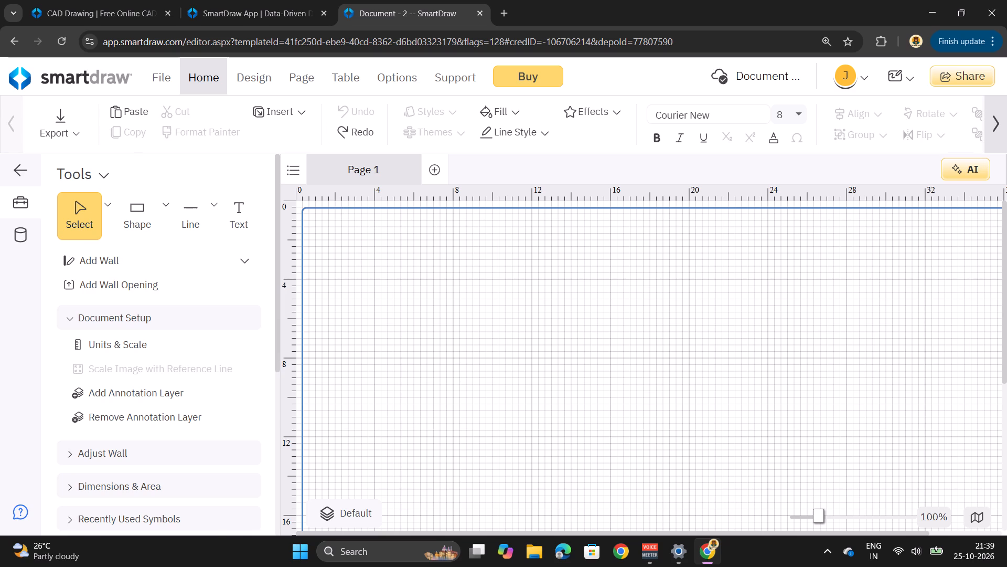
Draw the upper horizontal wall of the building as a 6" exterior wall about 26' 11" long.
scroll(214, 327, down, 1)
scroll(214, 315, up, 1)
scroll(209, 272, up, 1)
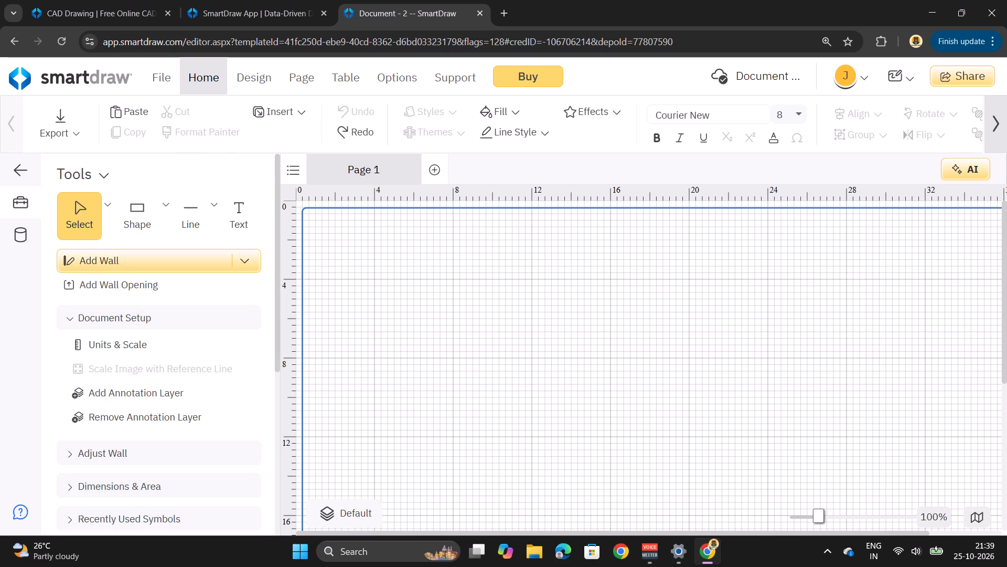
click(206, 261)
click(242, 260)
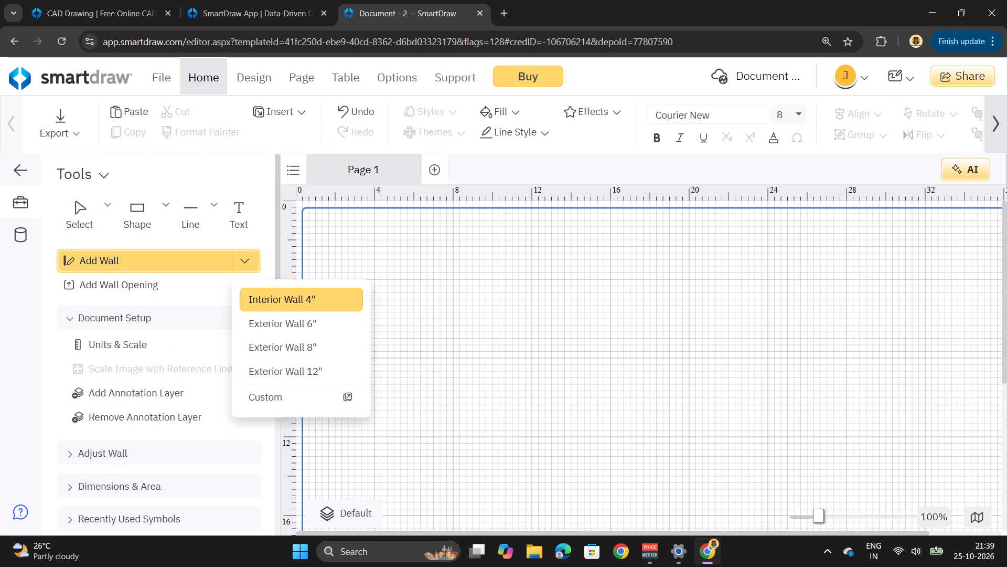
click(306, 322)
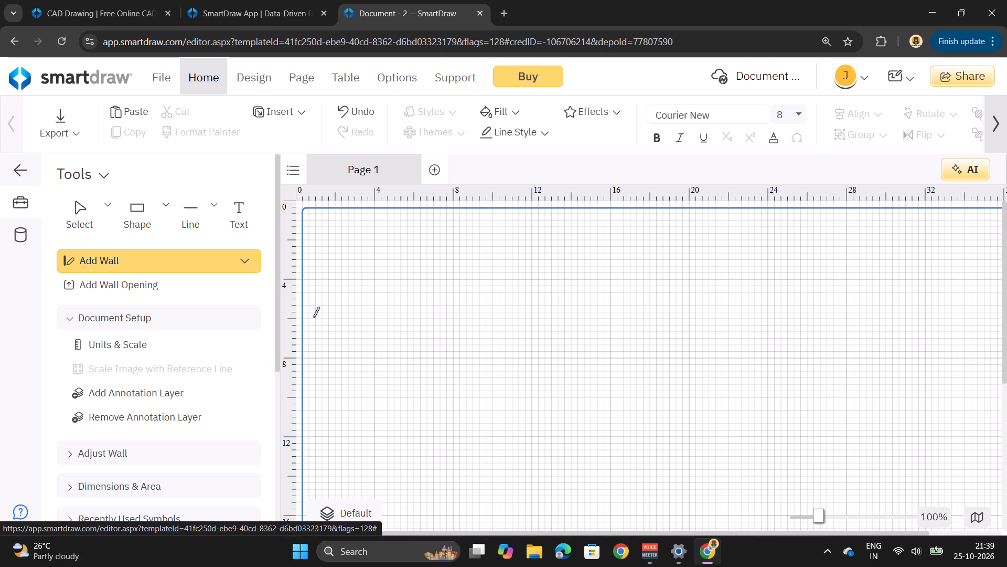
drag(388, 236, 409, 235)
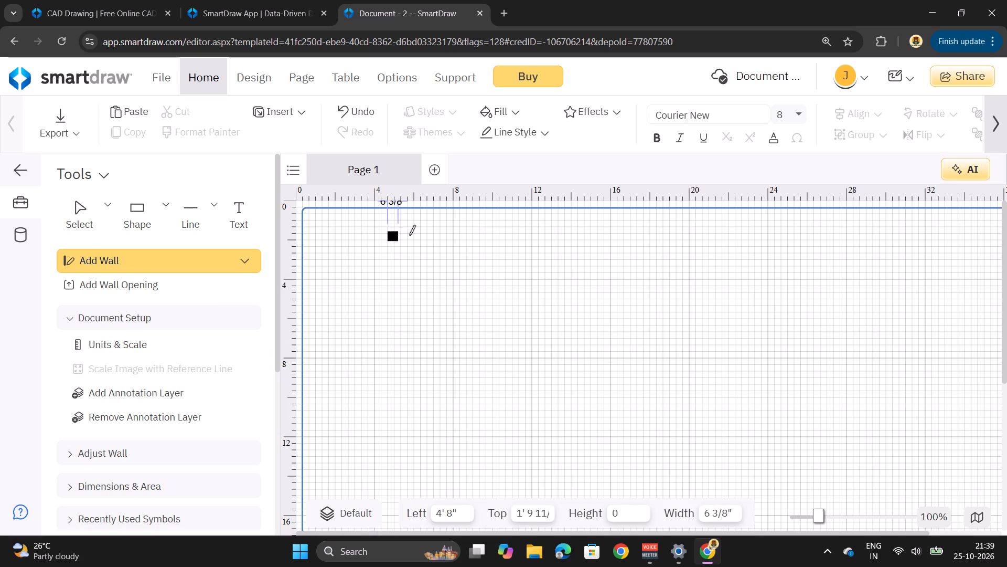
drag(409, 235, 808, 224)
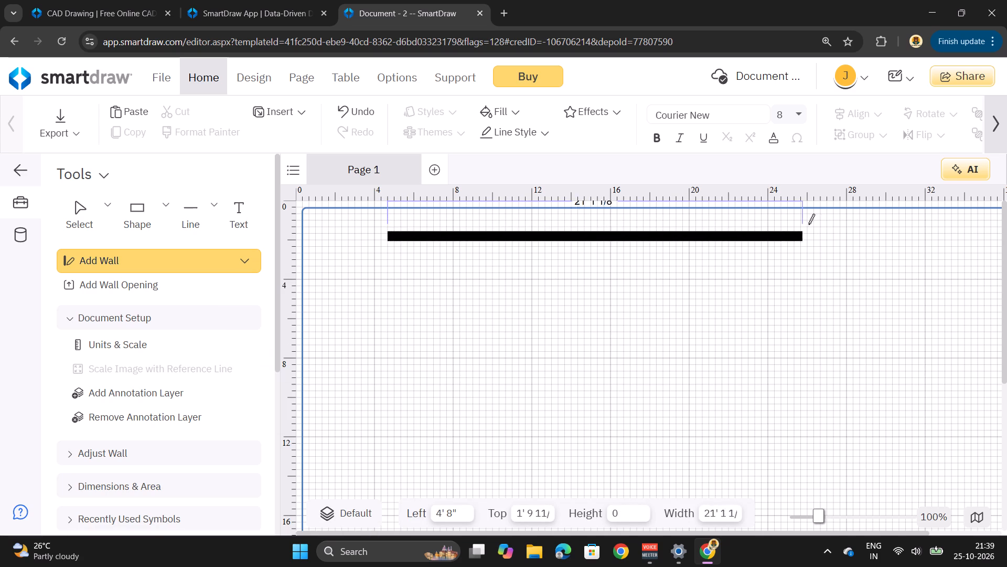
drag(808, 224, 917, 224)
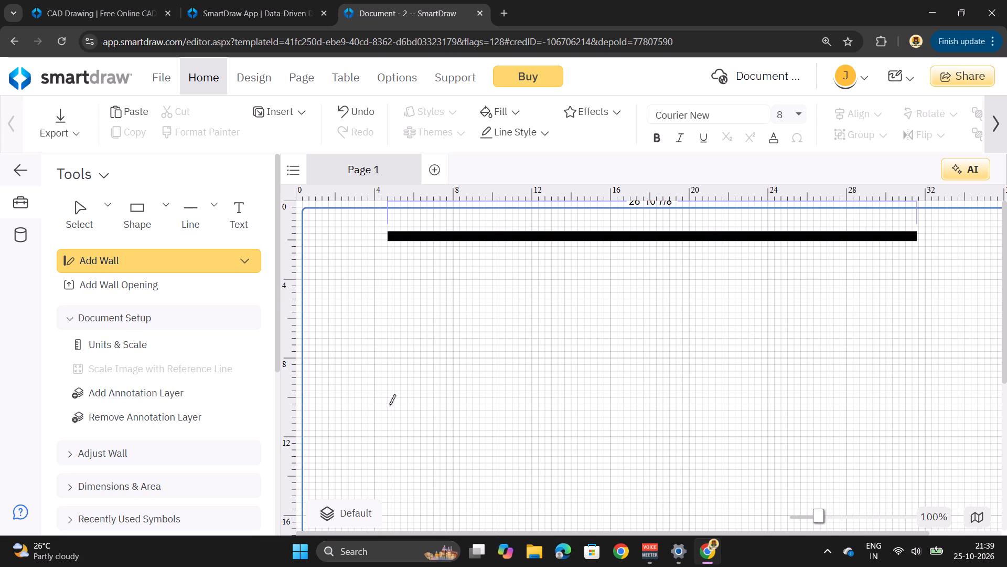
Add a left exterior wall about 11' 9" down from the upper wall's left end and a lower wall about 27' 9" long.
drag(385, 241, 394, 424)
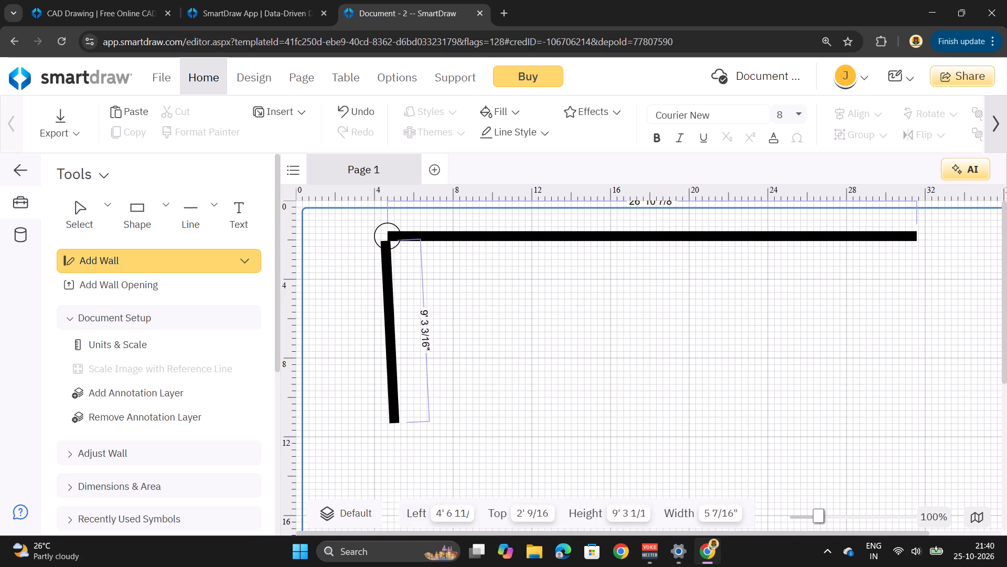
drag(394, 424, 394, 462)
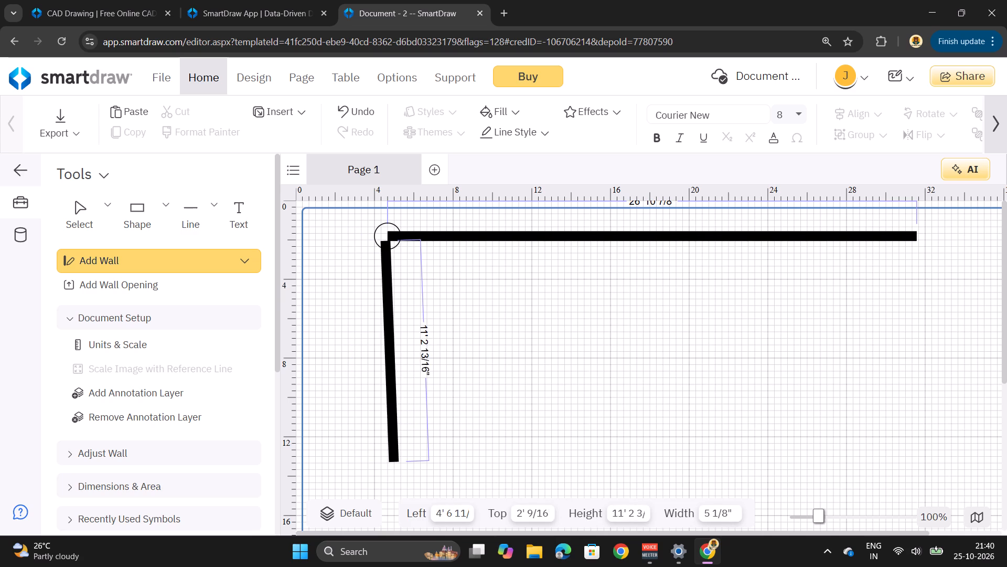
drag(394, 462, 393, 472)
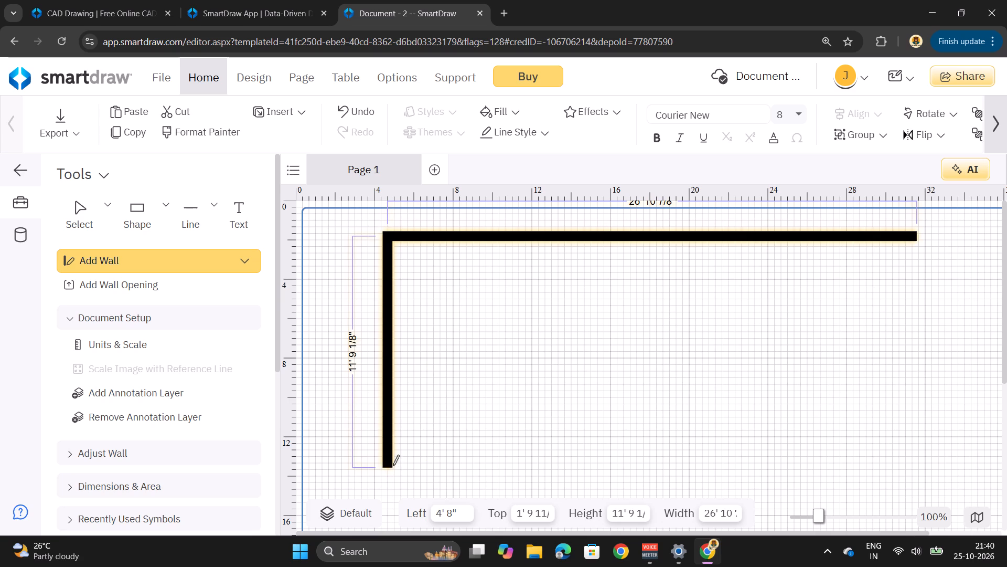
drag(393, 465, 656, 459)
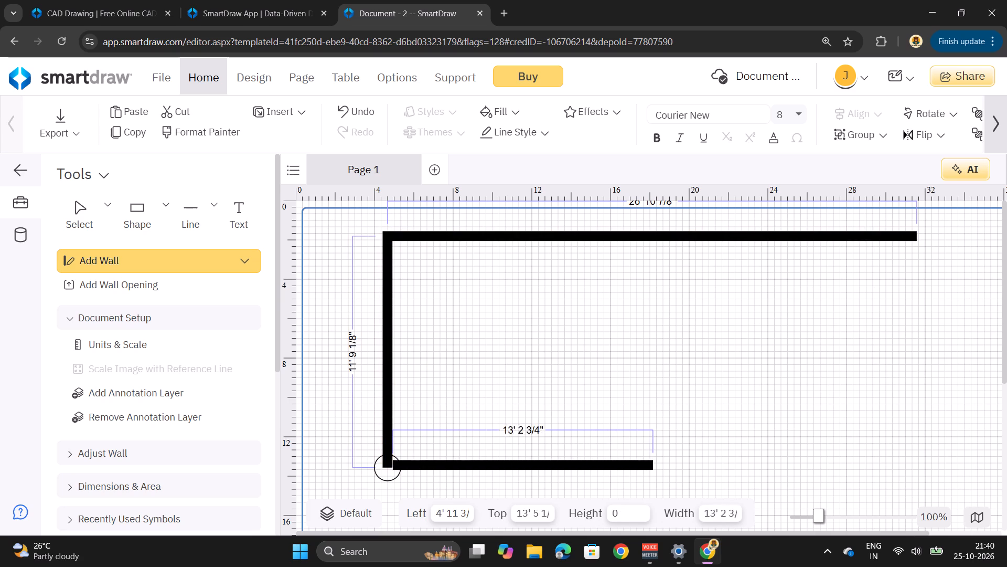
drag(656, 459, 913, 456)
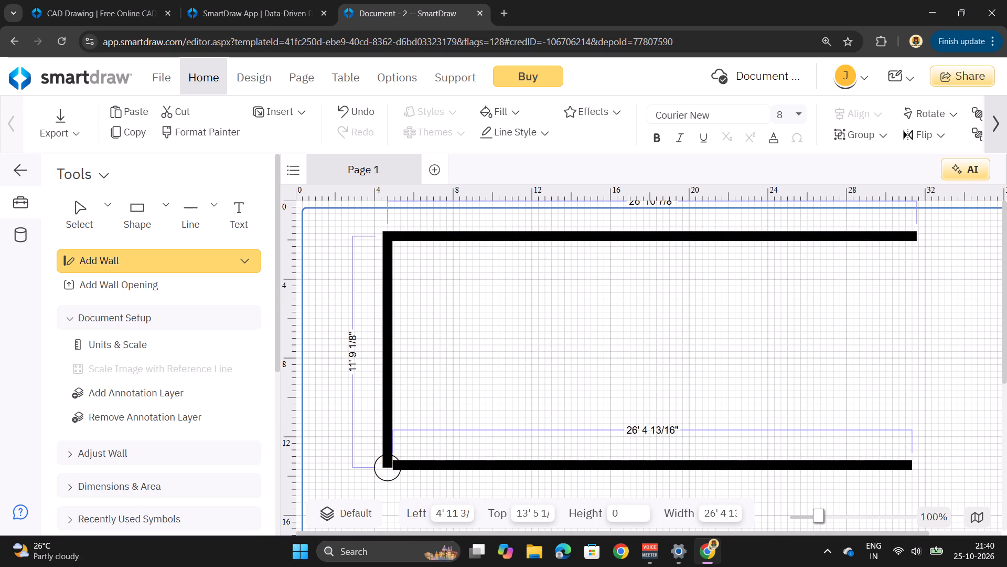
drag(913, 456, 941, 458)
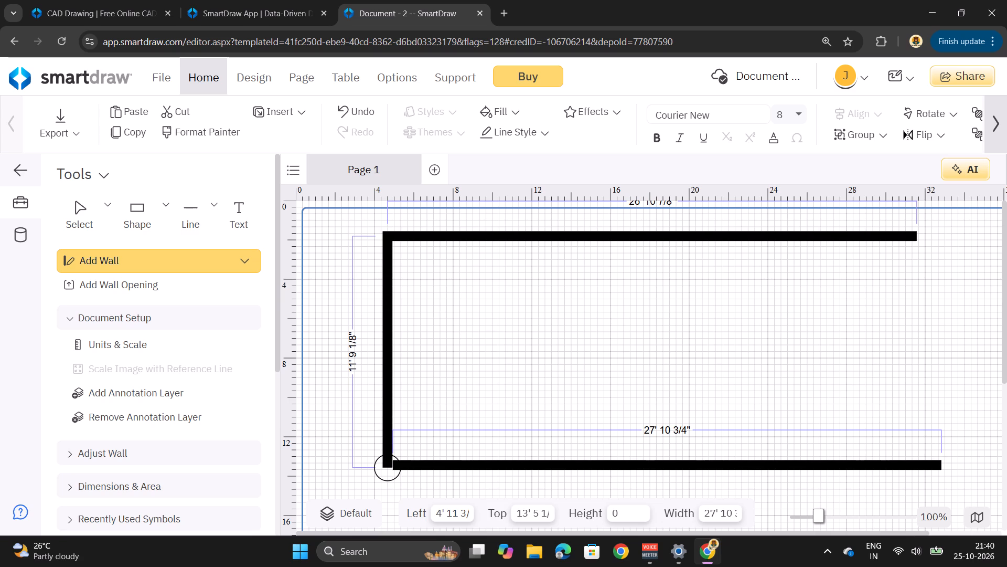
drag(941, 458, 939, 459)
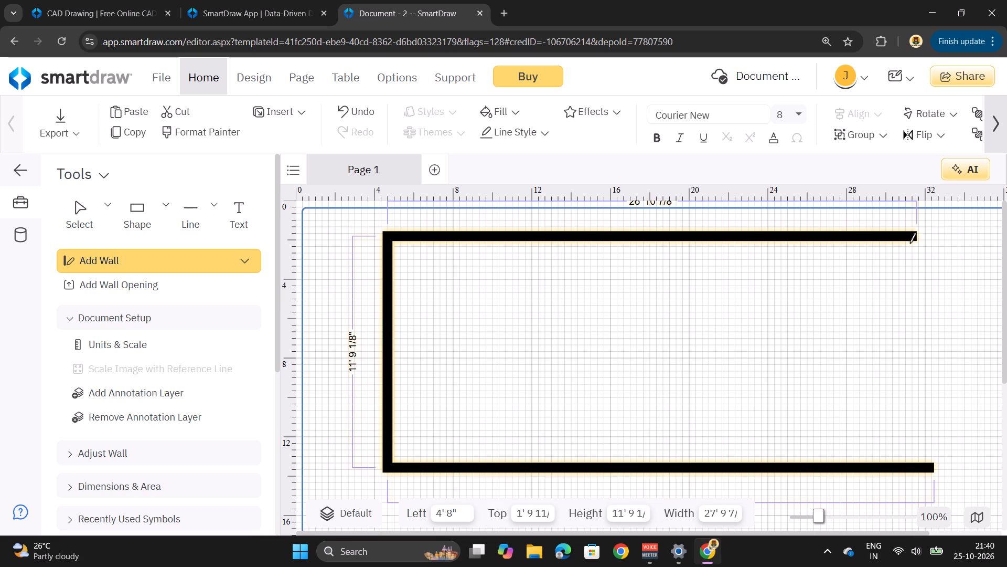
Close the exterior outline with a right wall about 11' 9 1/2" long, joining the upper and lower walls' right ends.
drag(914, 241, 920, 318)
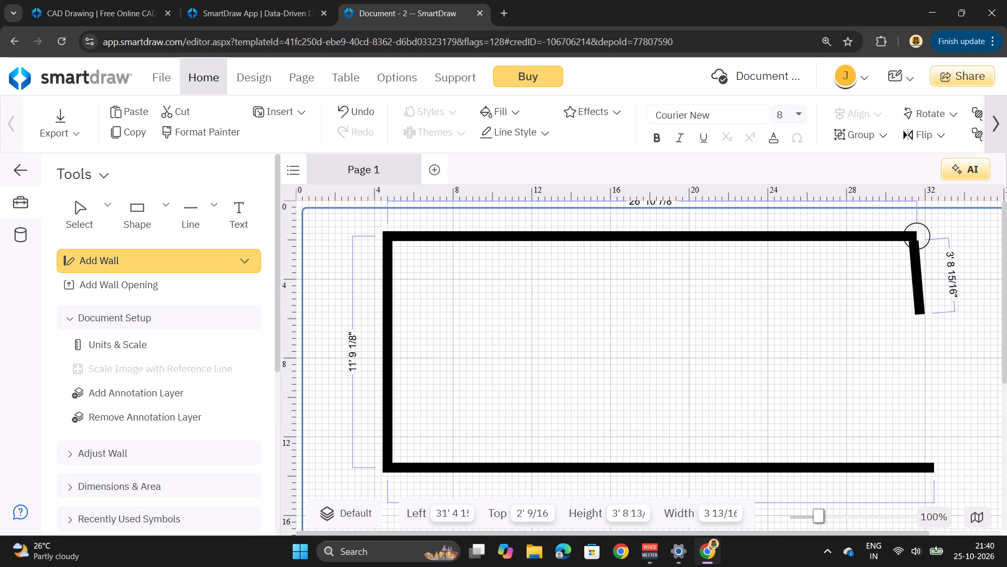
drag(920, 318, 927, 462)
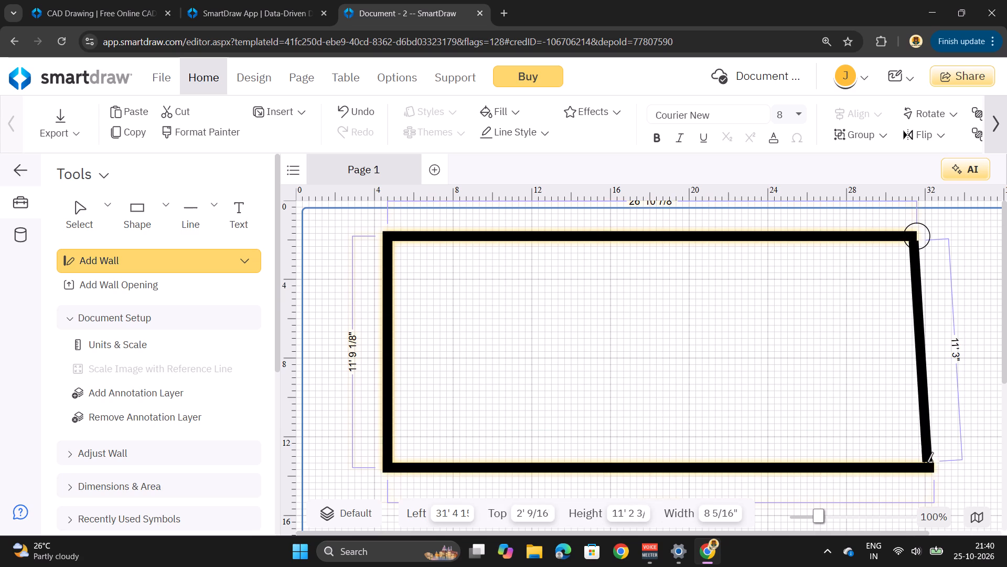
drag(927, 462, 927, 466)
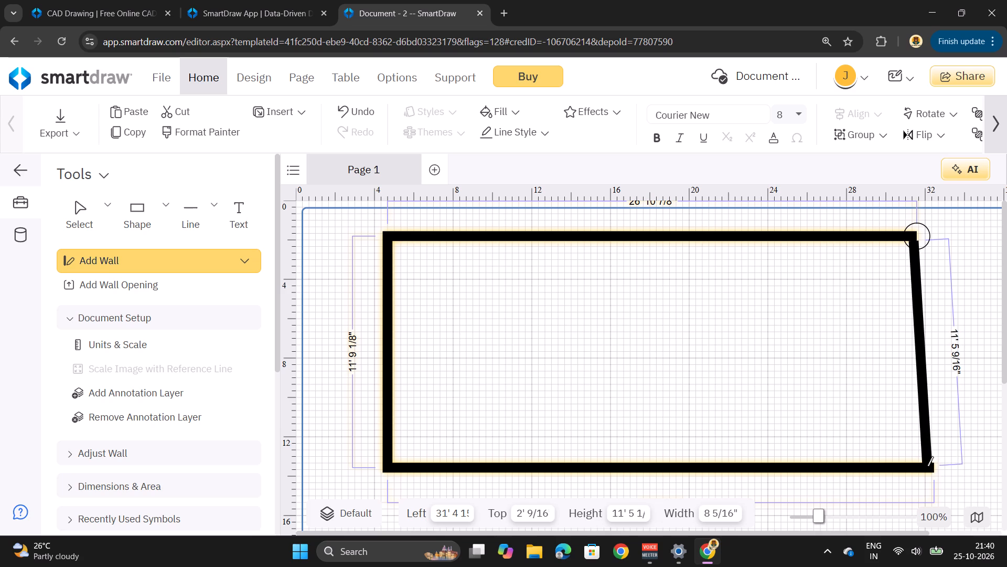
click(618, 392)
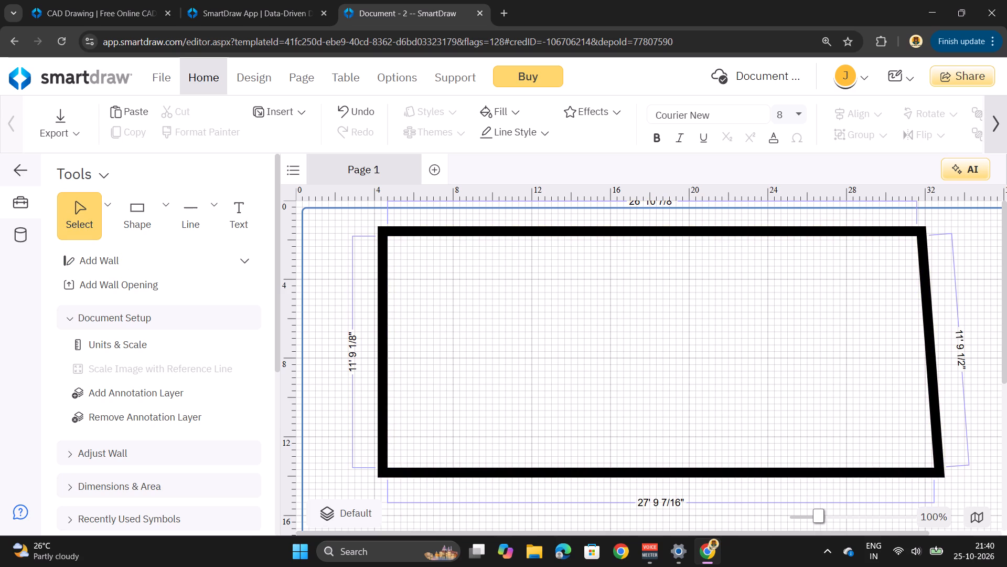
Move the whole wall outline to about 2' 7" from the page's left edge and 2' 3/4" from its top.
drag(942, 446, 903, 406)
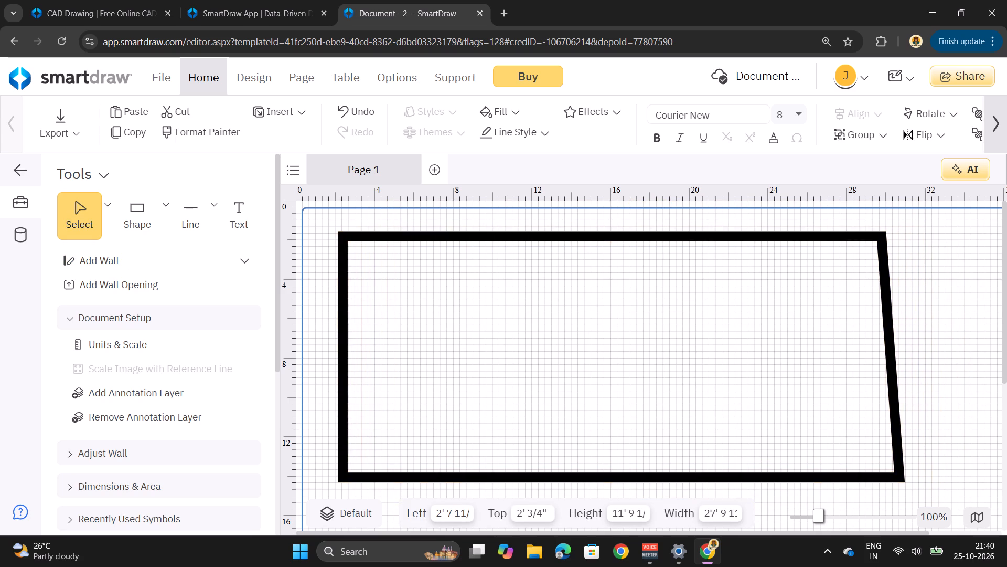
drag(903, 406, 902, 405)
drag(710, 409, 761, 382)
scroll(757, 373, down, 1)
scroll(757, 373, up, 1)
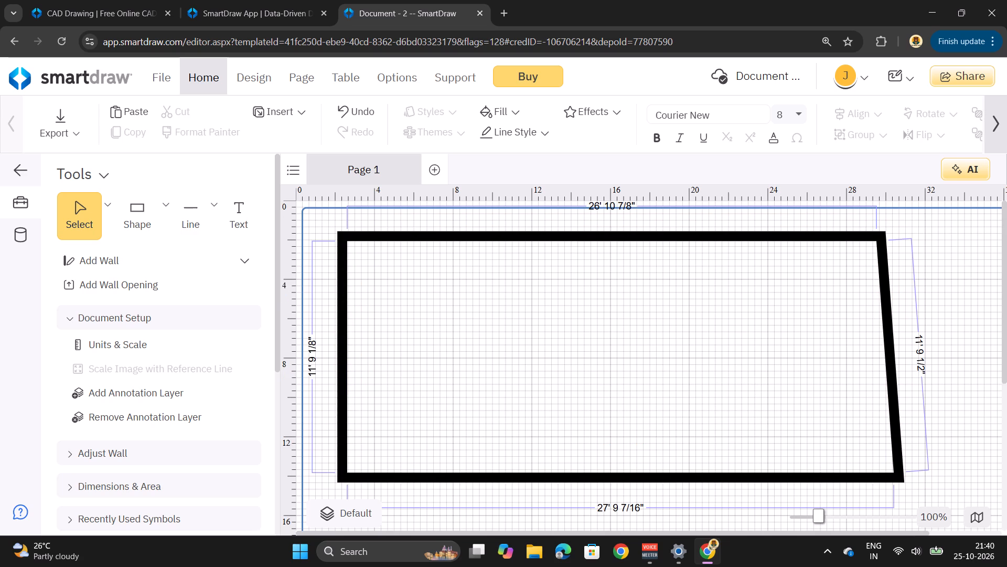
Reshape the outline's right side, making the upper wall about 27' 4" and the lower wall about 27' 8 1/2" long.
click(896, 466)
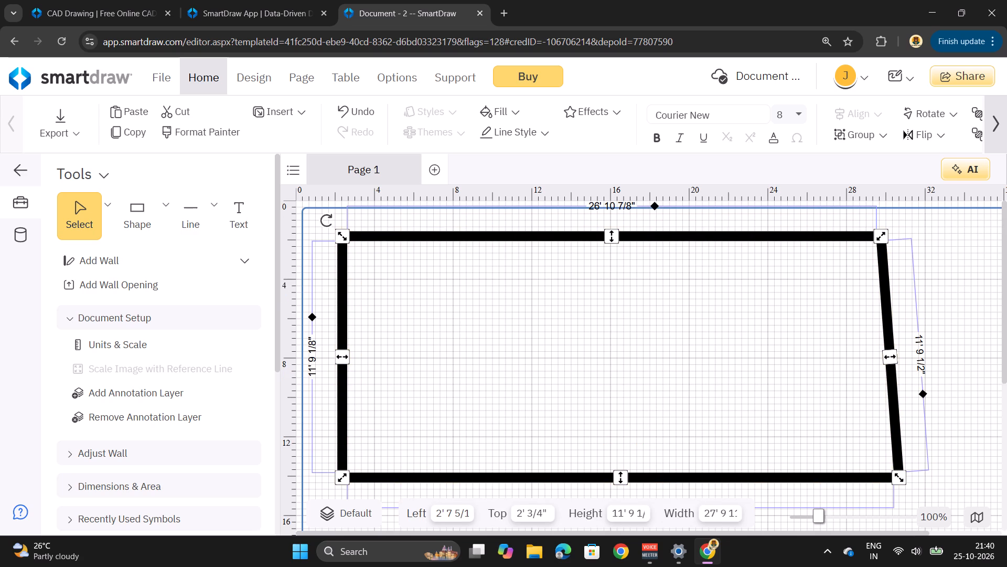
drag(895, 354, 904, 347)
drag(904, 479, 890, 466)
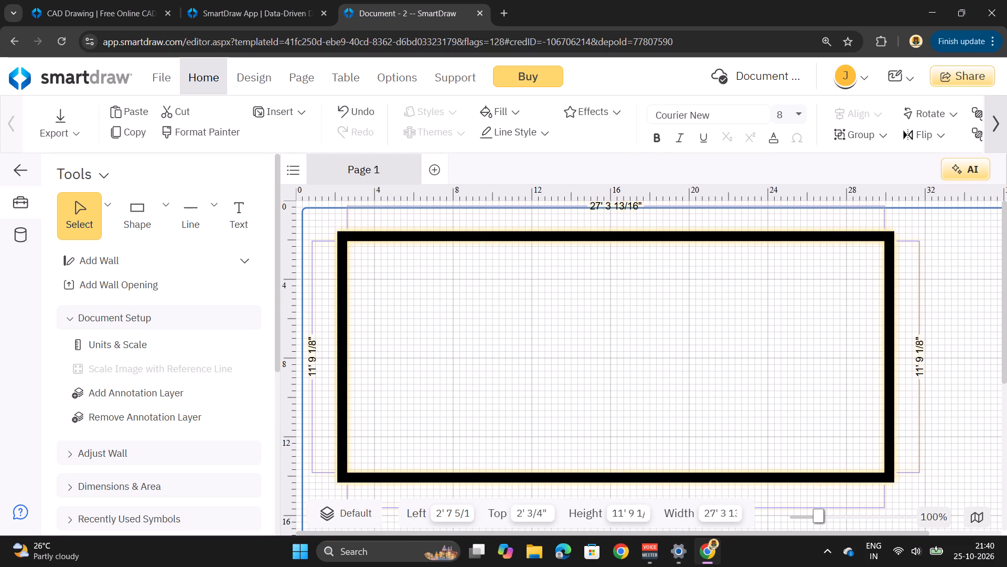
drag(890, 466, 891, 462)
drag(891, 462, 897, 460)
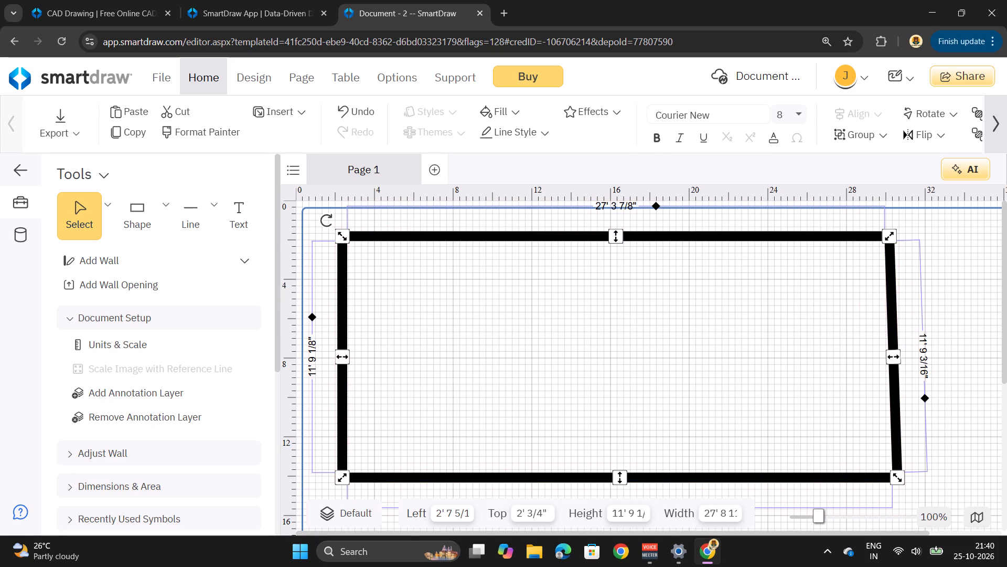
drag(683, 384, 781, 371)
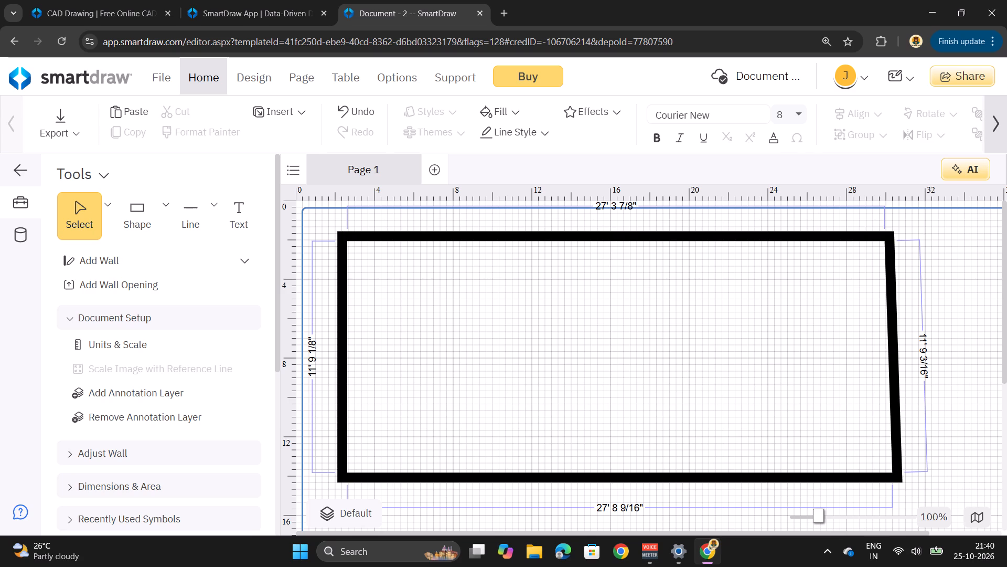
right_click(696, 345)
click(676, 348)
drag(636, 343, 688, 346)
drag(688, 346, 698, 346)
Move the wall outline rightward to about 4' 6" from the page's left edge.
drag(609, 471, 653, 467)
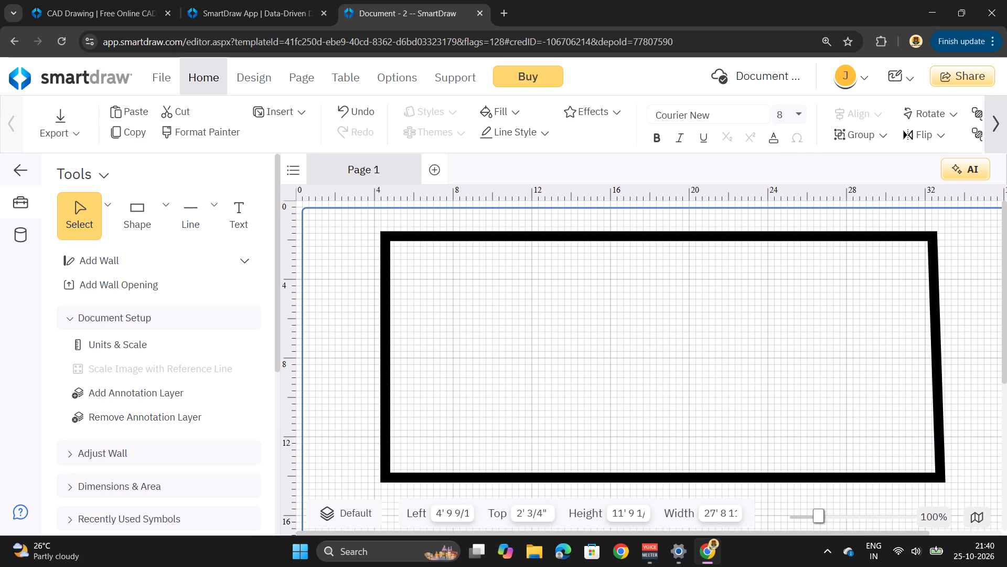
drag(653, 467, 646, 461)
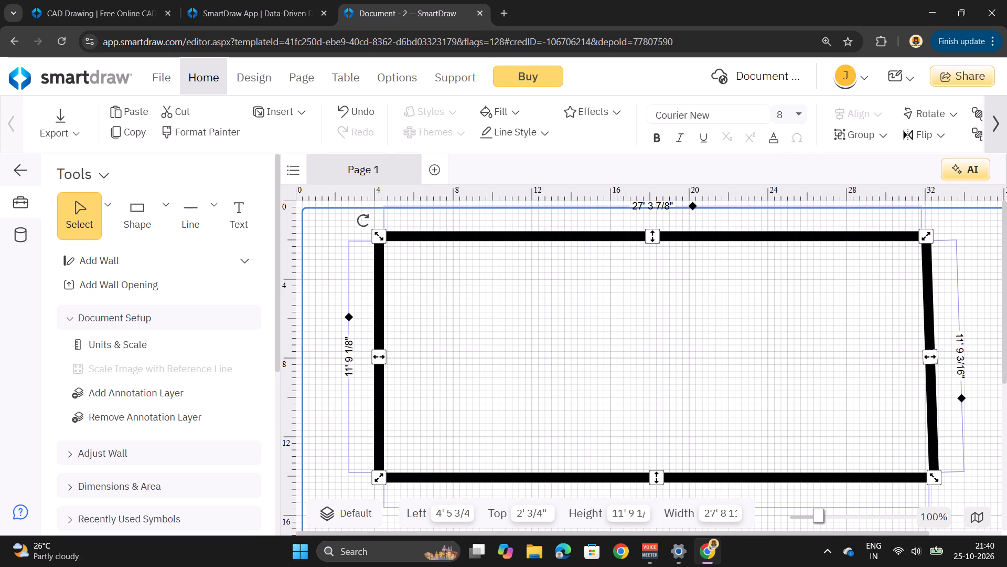
click(463, 374)
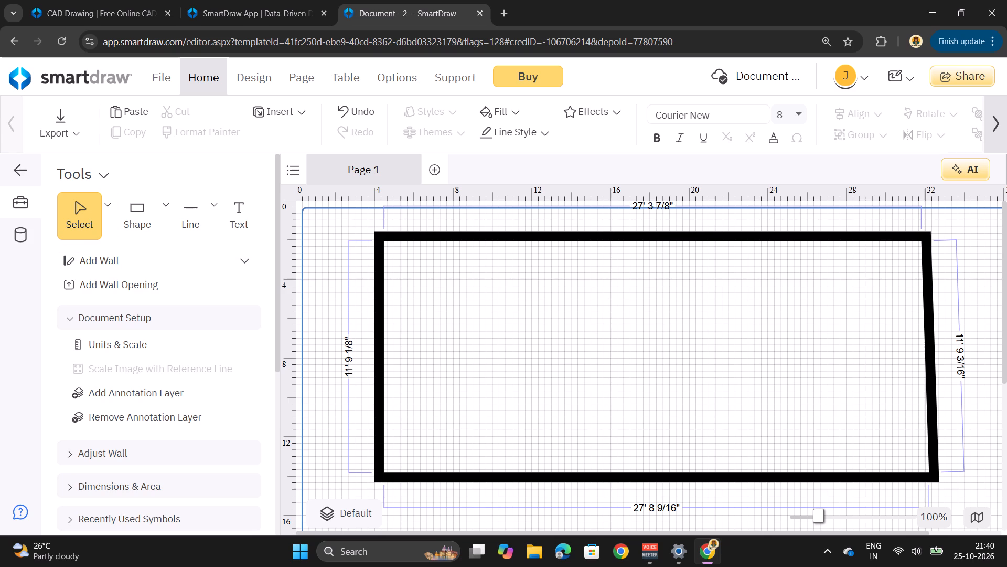
Draw a horizontal 4" interior wall about 7' 3" long from the left exterior wall, about 4' below the upper wall.
click(123, 210)
click(245, 260)
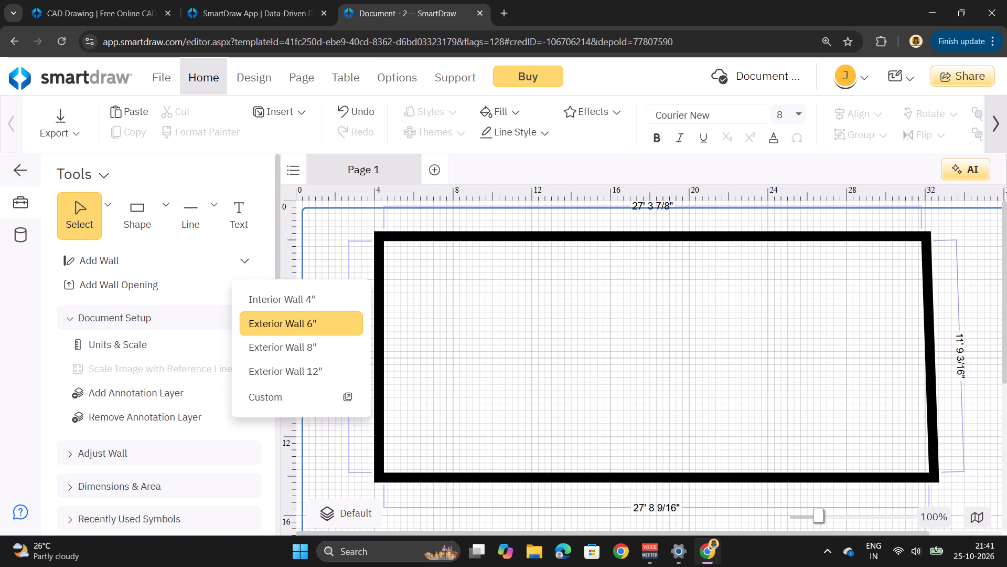
click(288, 295)
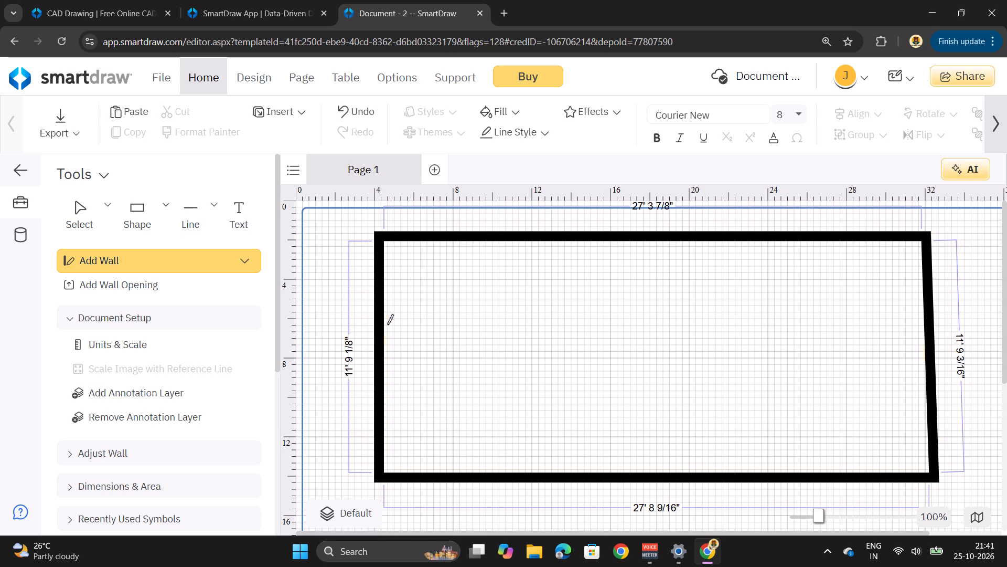
drag(383, 323, 500, 323)
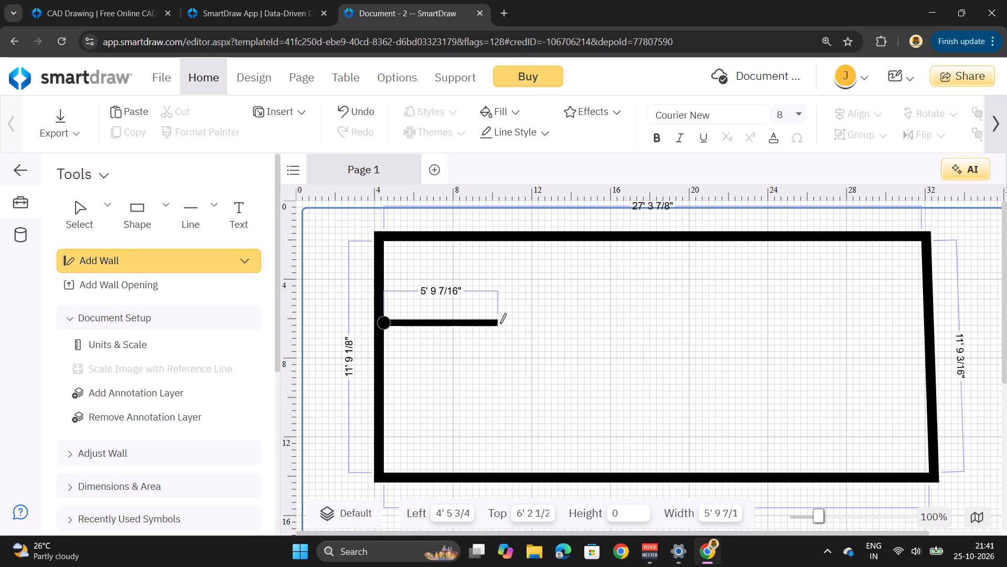
drag(500, 323, 526, 328)
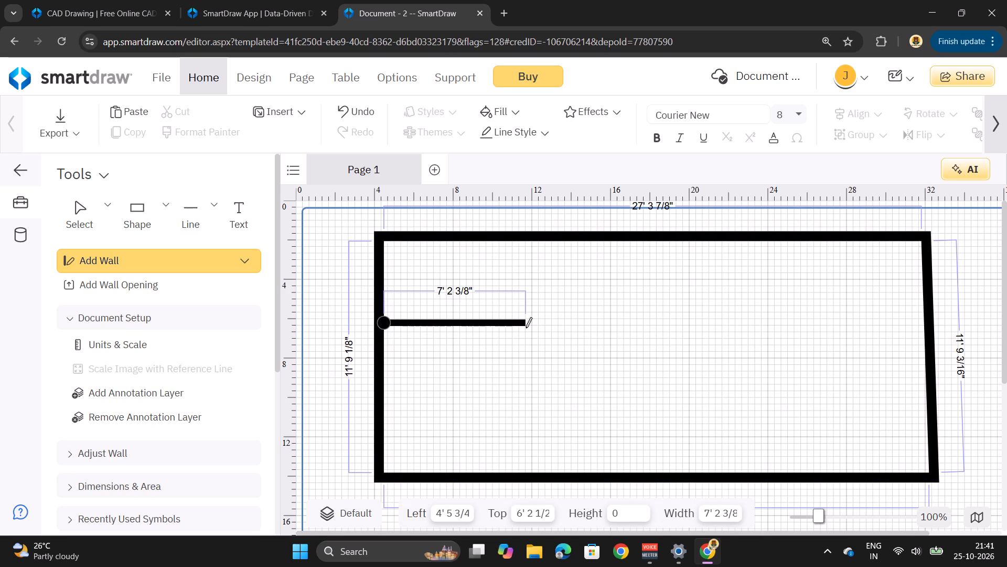
drag(526, 328, 527, 328)
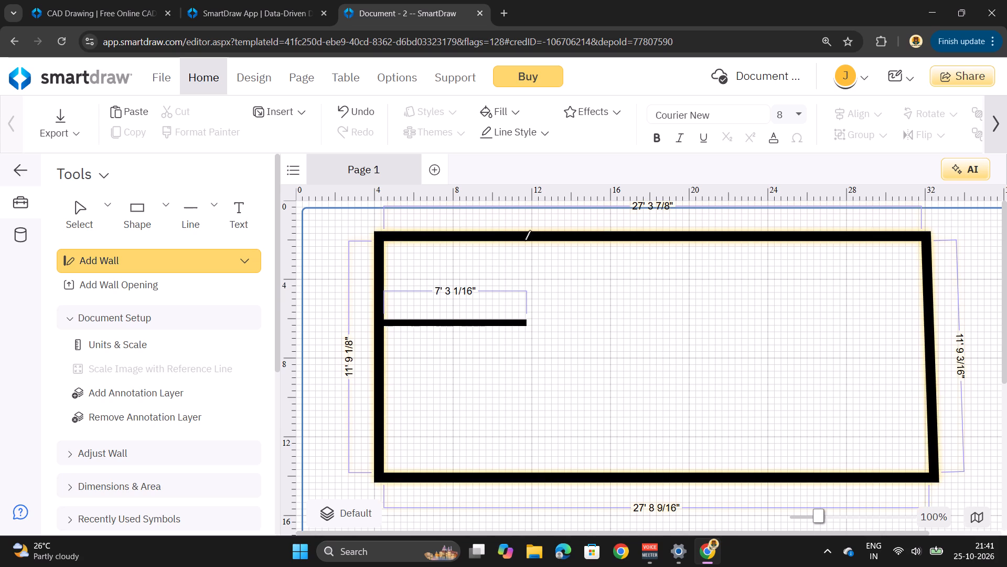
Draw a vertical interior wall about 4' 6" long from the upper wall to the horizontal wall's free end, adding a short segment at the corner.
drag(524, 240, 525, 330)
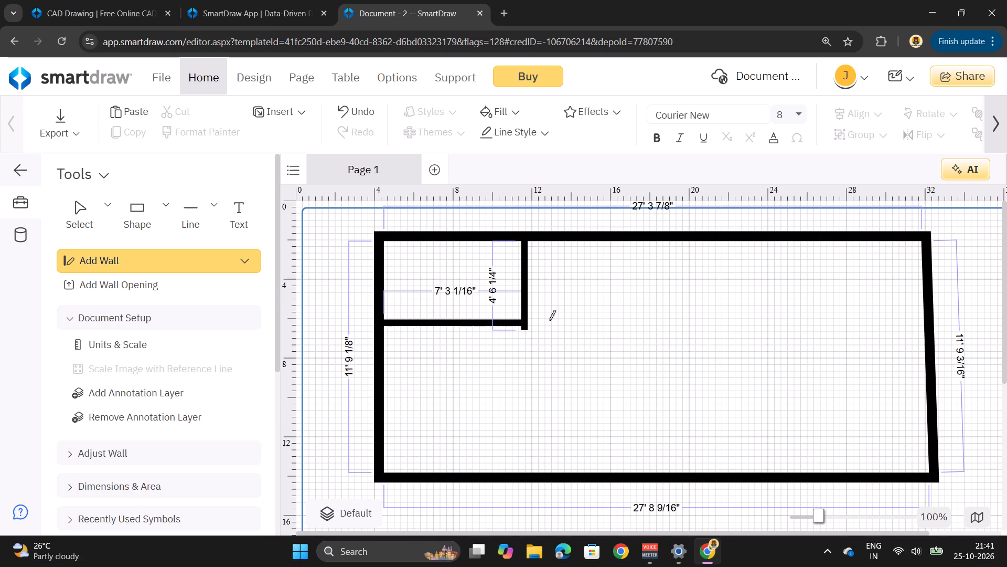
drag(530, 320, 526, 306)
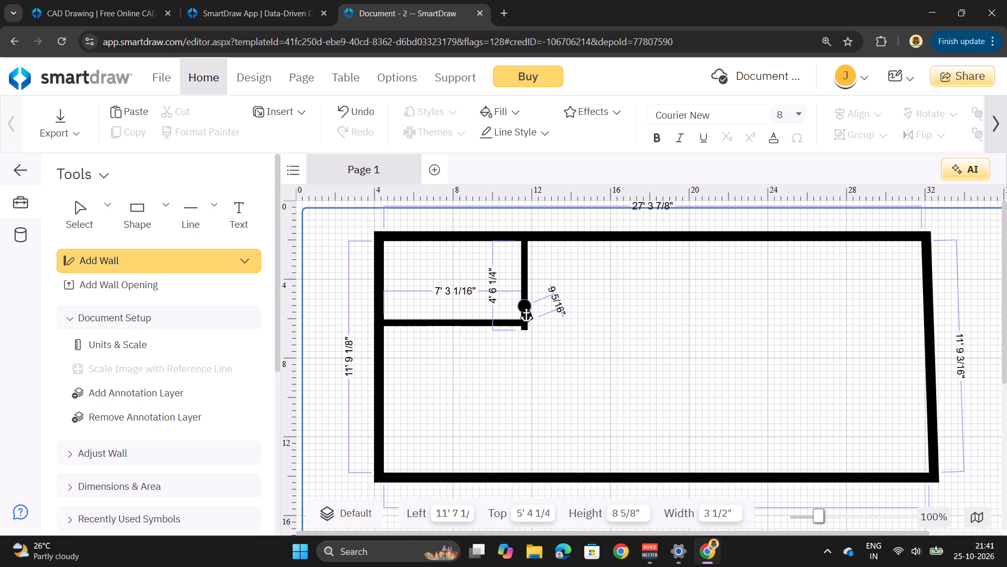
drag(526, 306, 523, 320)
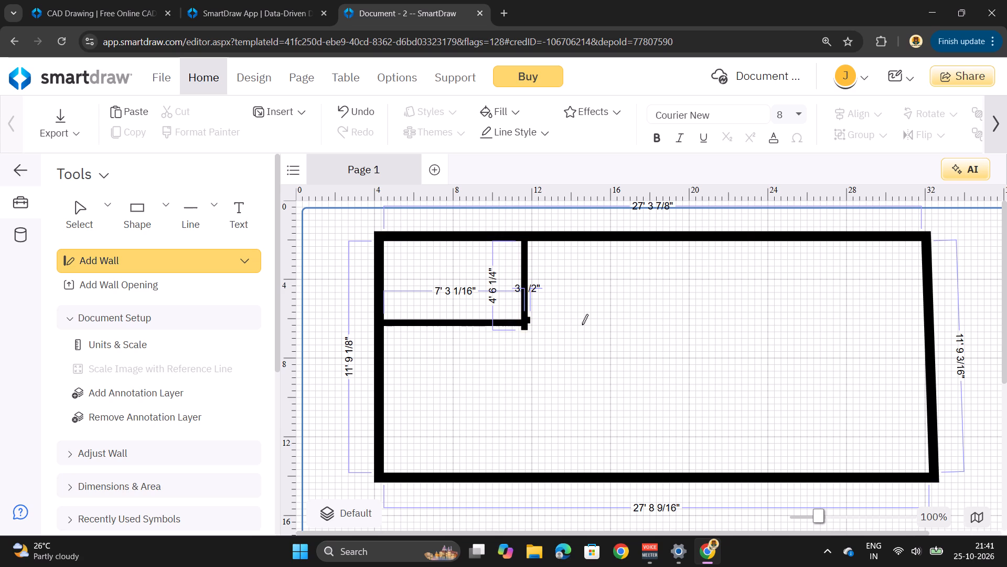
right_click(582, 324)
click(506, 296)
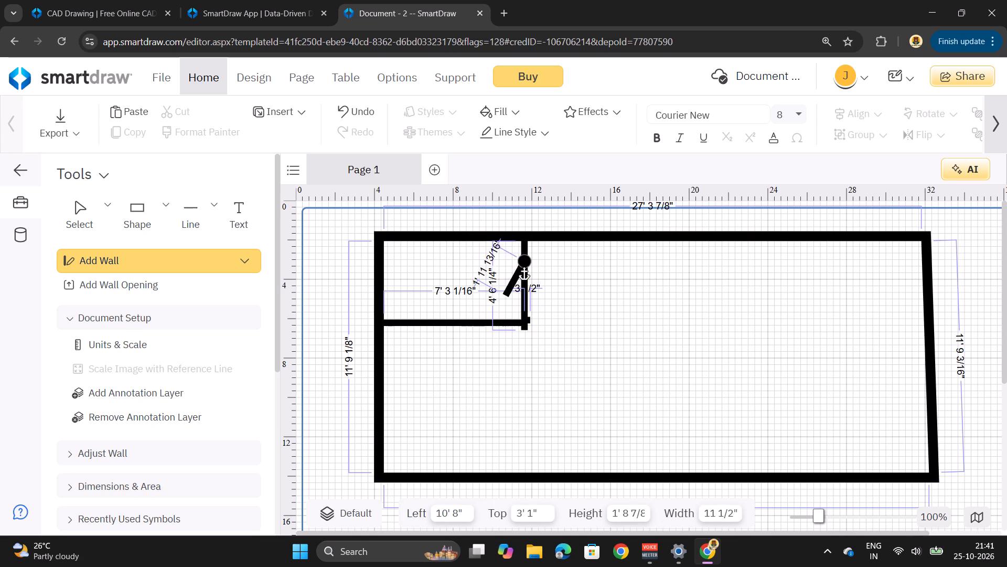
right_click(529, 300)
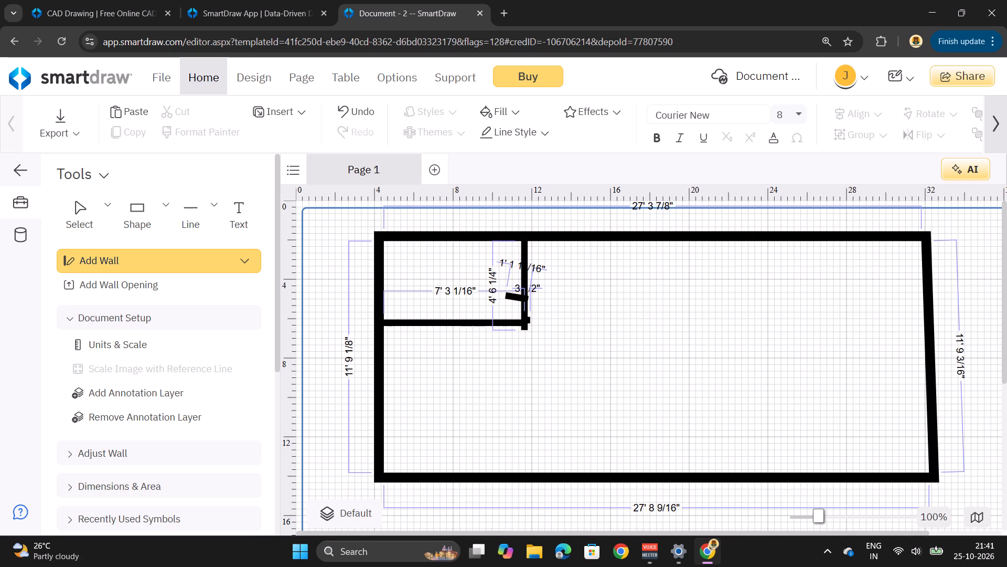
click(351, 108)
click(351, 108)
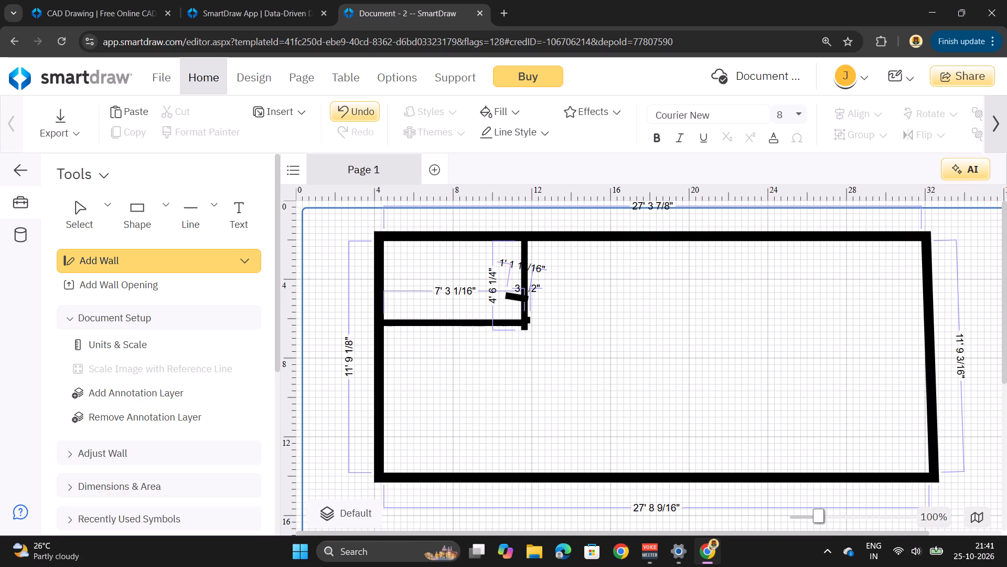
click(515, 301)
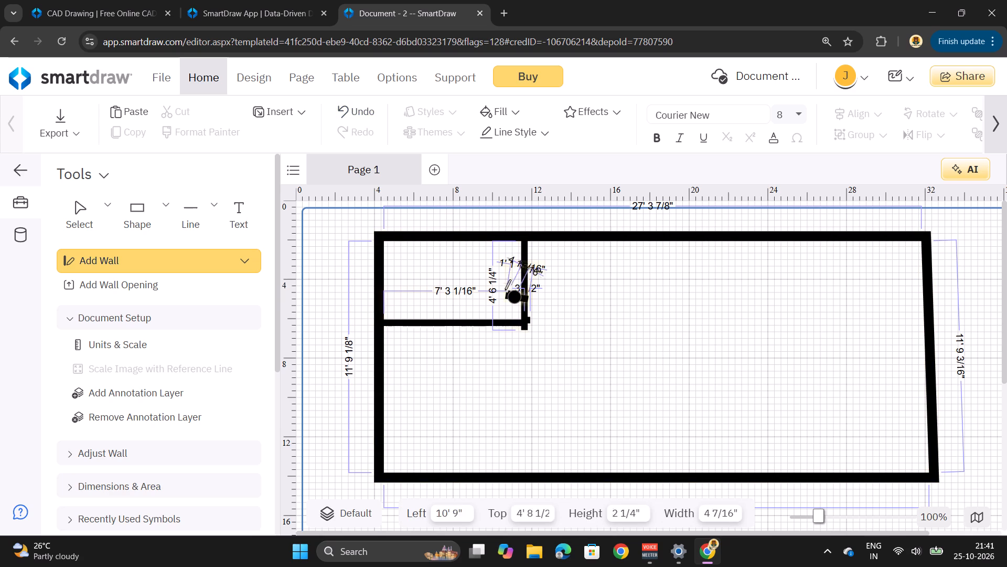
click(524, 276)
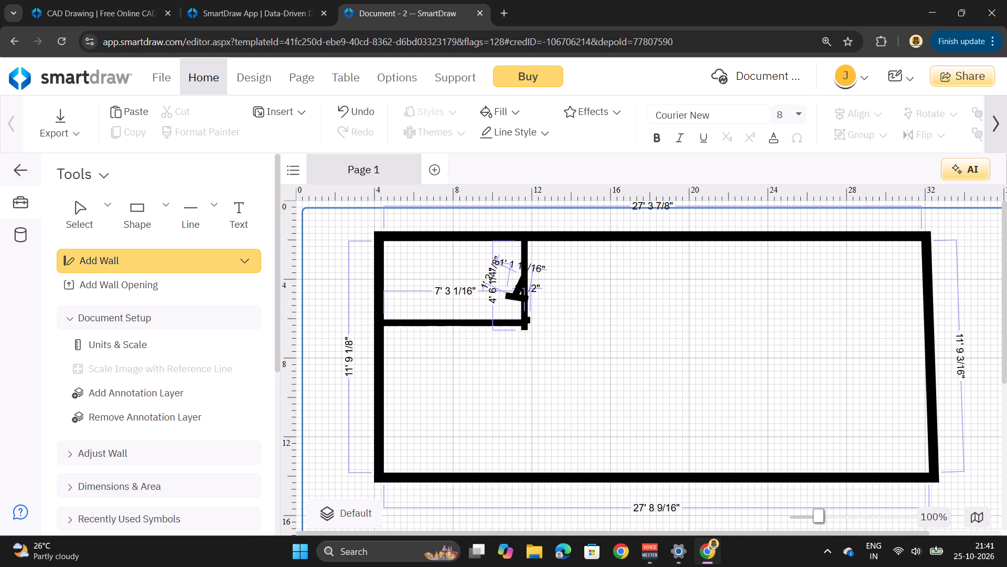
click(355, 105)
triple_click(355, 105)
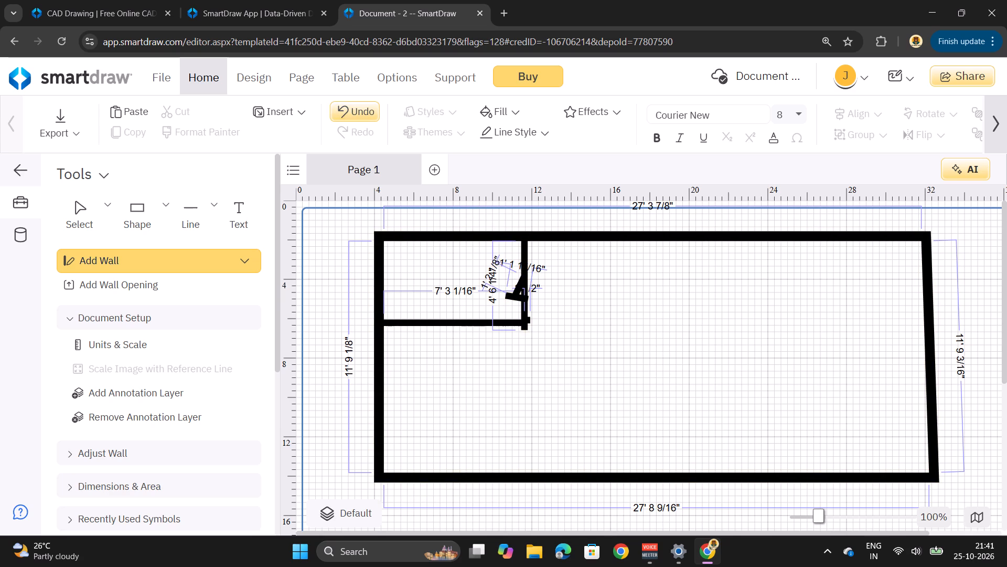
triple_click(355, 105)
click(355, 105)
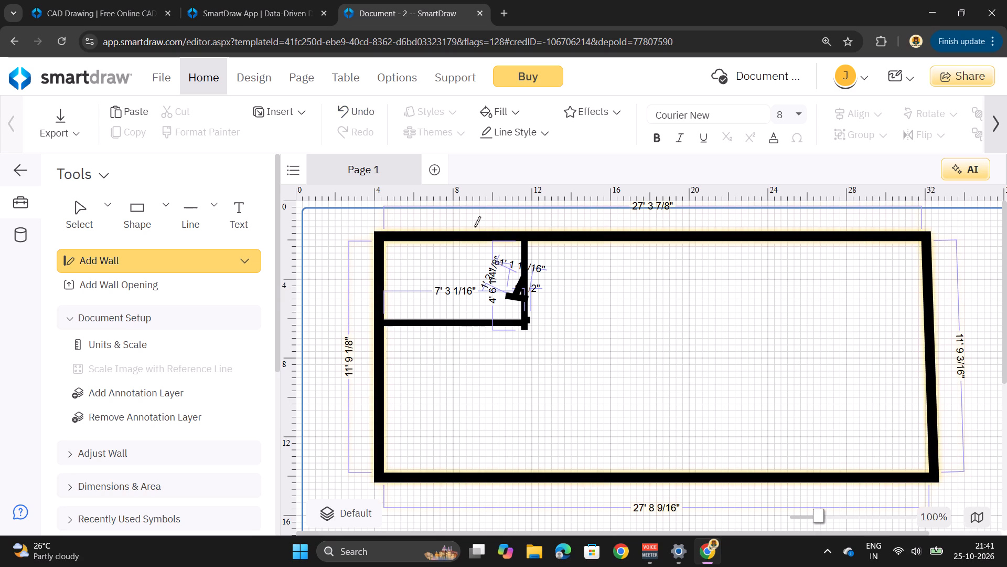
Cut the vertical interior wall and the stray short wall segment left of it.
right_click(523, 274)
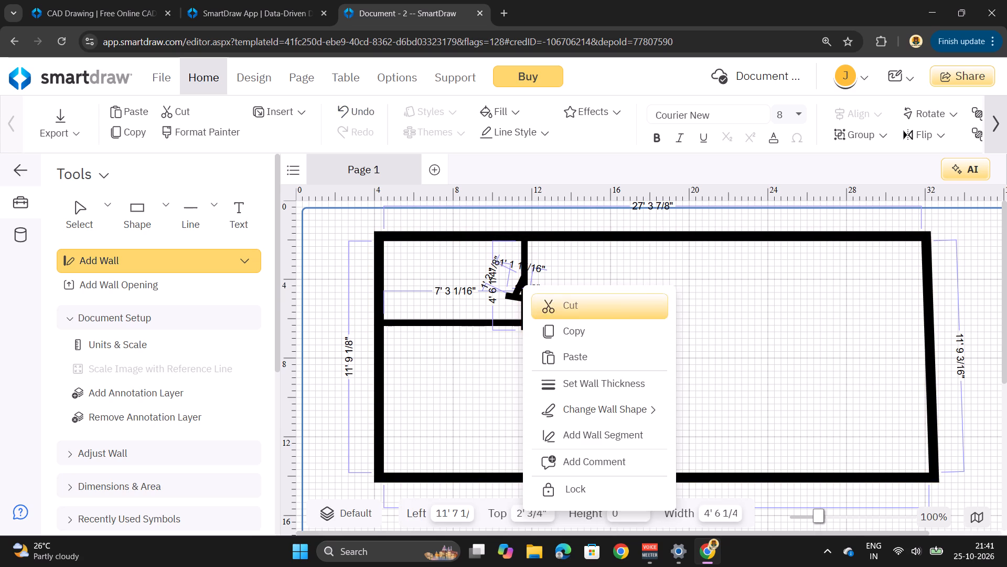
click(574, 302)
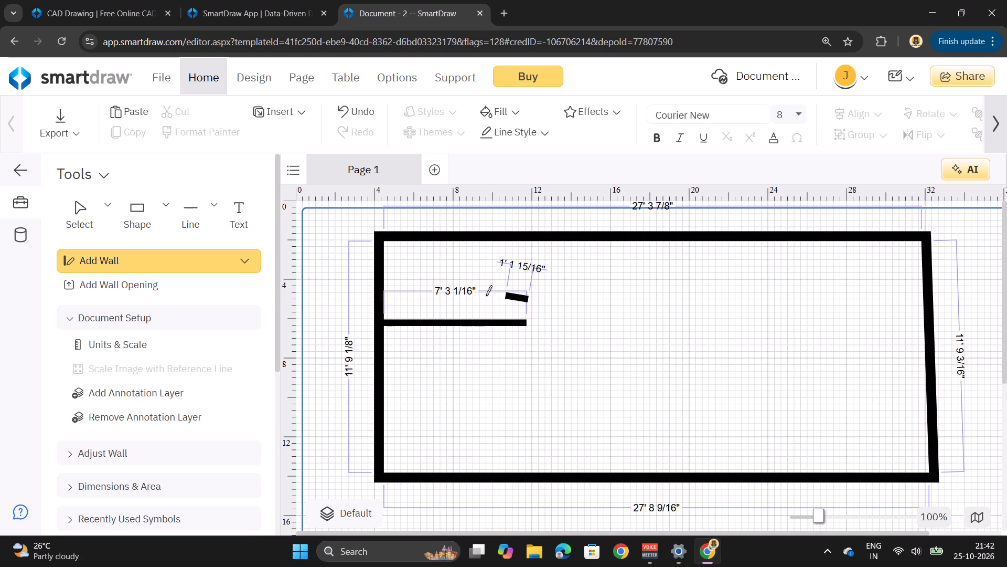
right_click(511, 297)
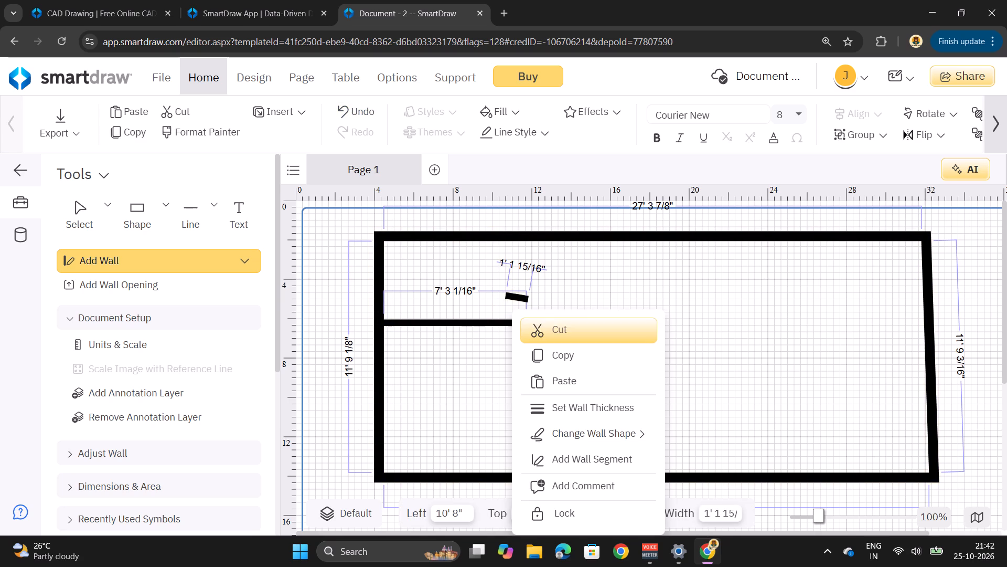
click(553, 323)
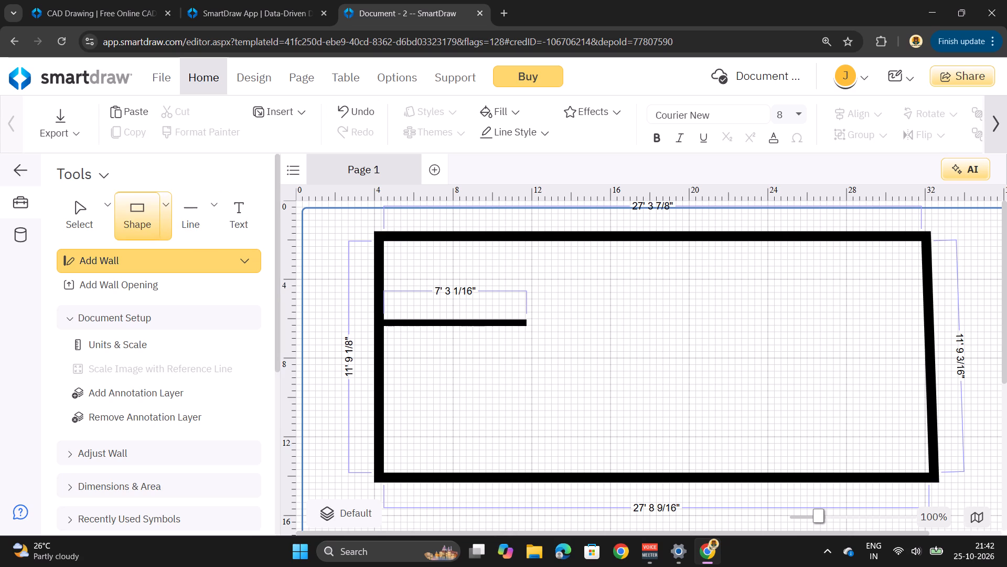
Draw a 4" interior wall about 3' 11 1/2" up from the horizontal wall's free end, adding a short segment to reach the upper wall.
click(237, 262)
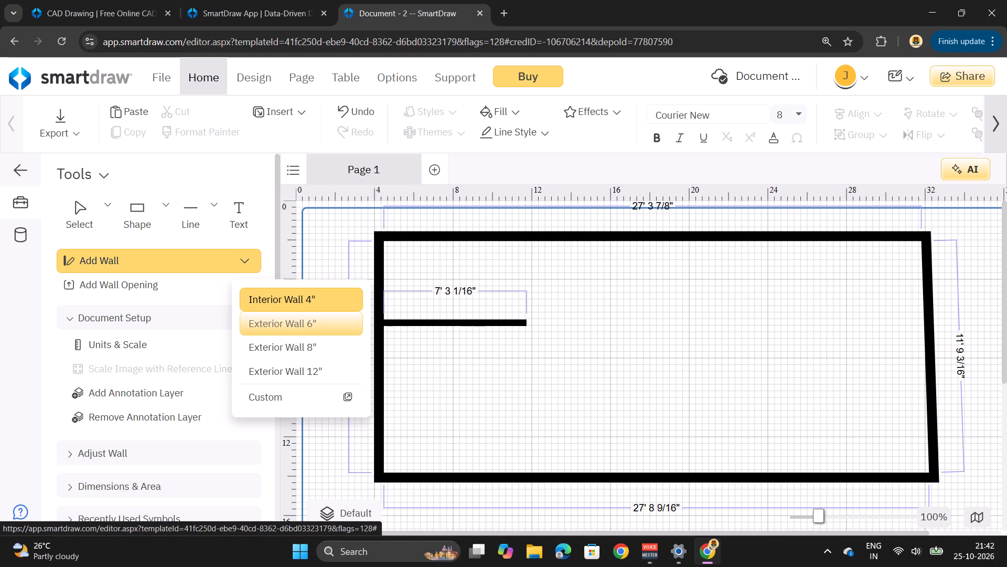
click(281, 303)
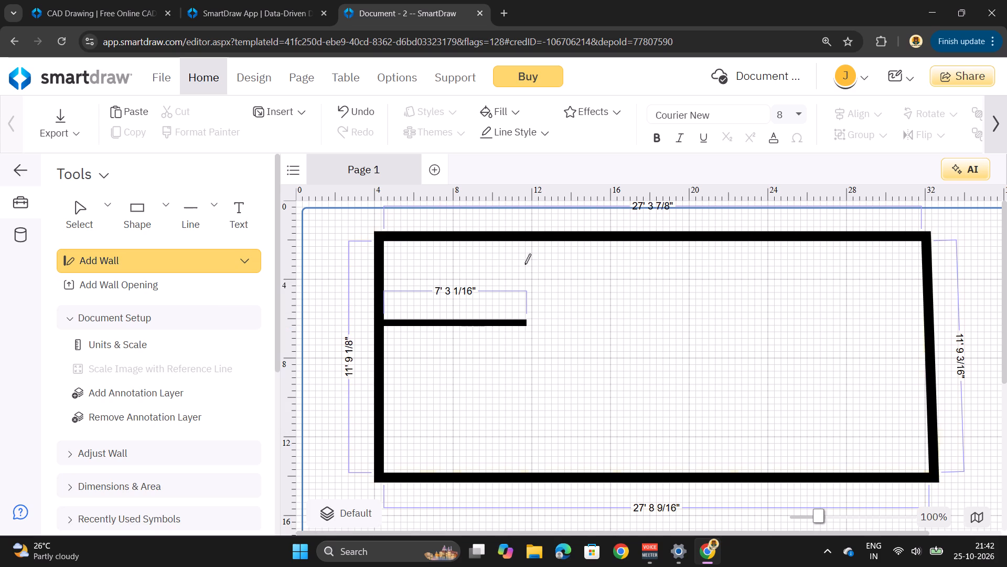
drag(524, 319, 511, 297)
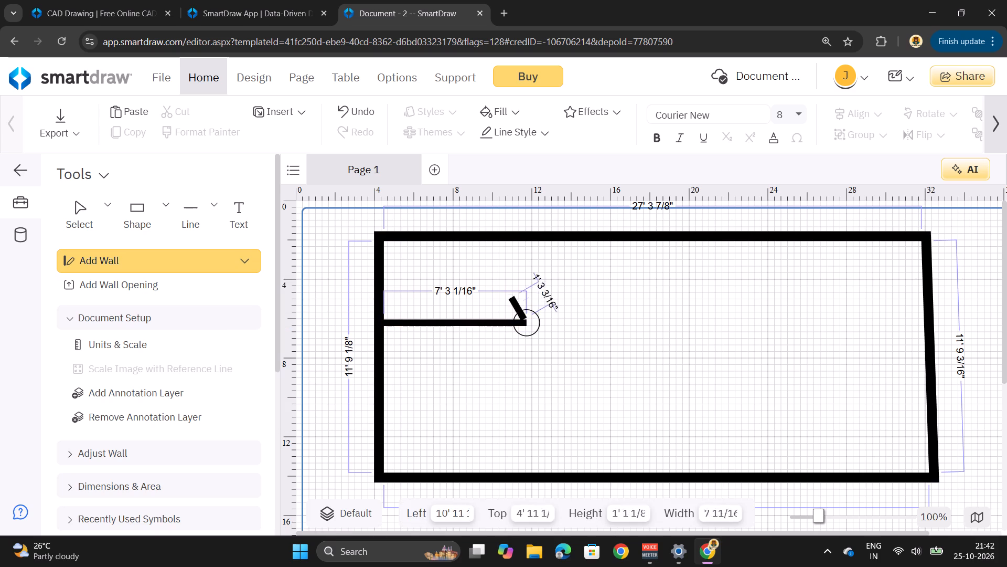
drag(511, 297, 526, 248)
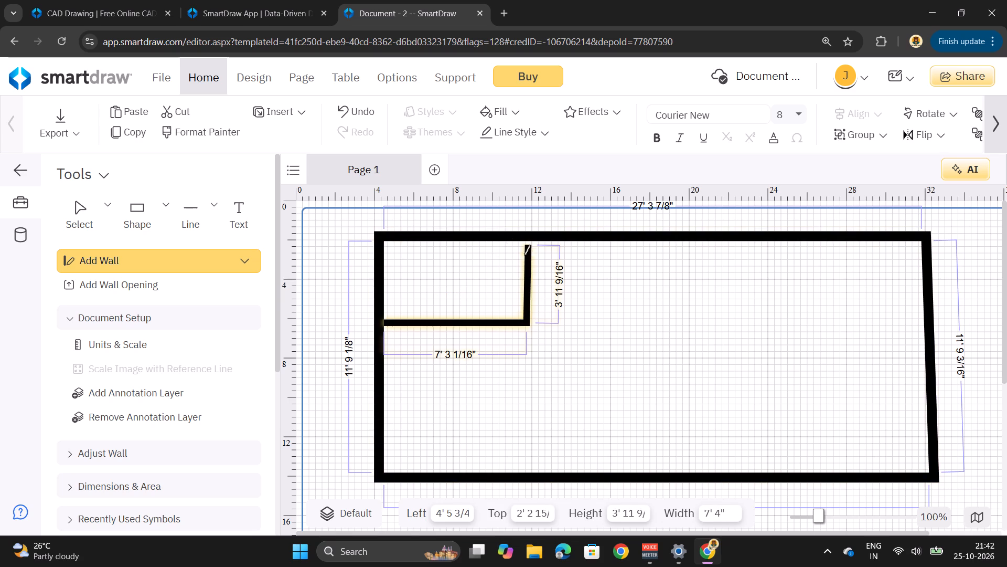
drag(530, 257, 526, 251)
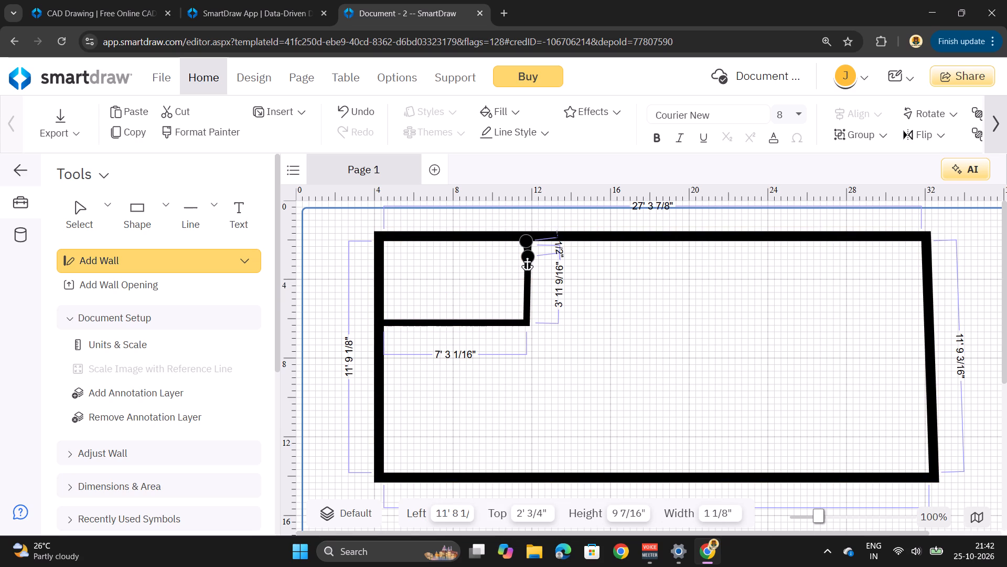
click(527, 255)
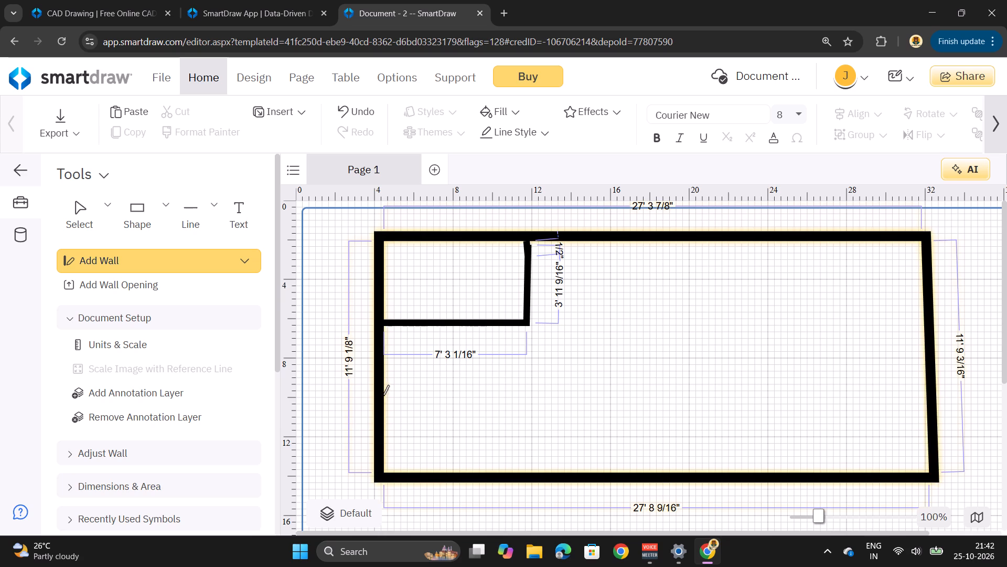
Enclose the lower-left room with a horizontal interior wall about 7' 10" long and a vertical one about 4' long to the lower wall.
drag(381, 397, 509, 394)
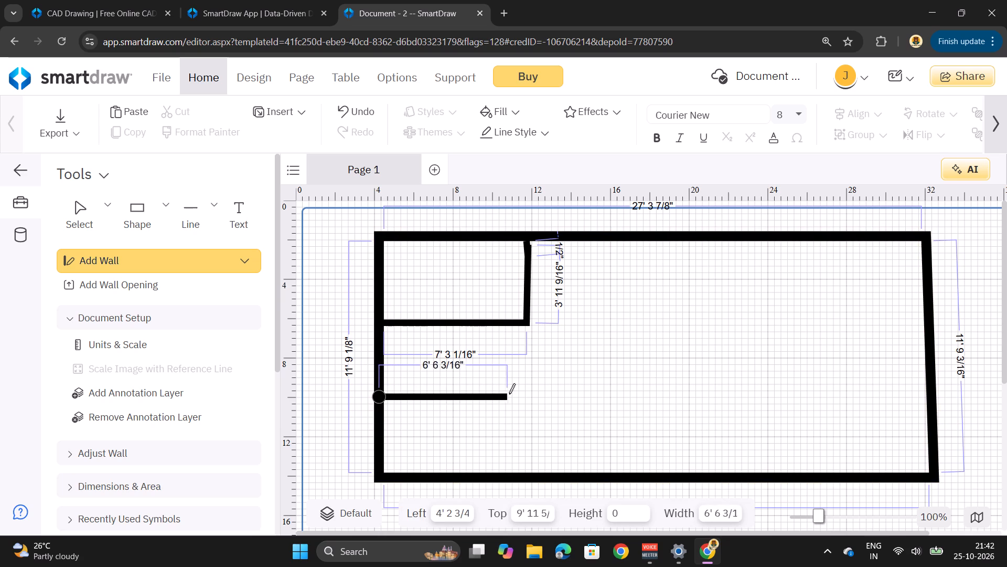
drag(509, 394, 533, 394)
drag(533, 394, 535, 438)
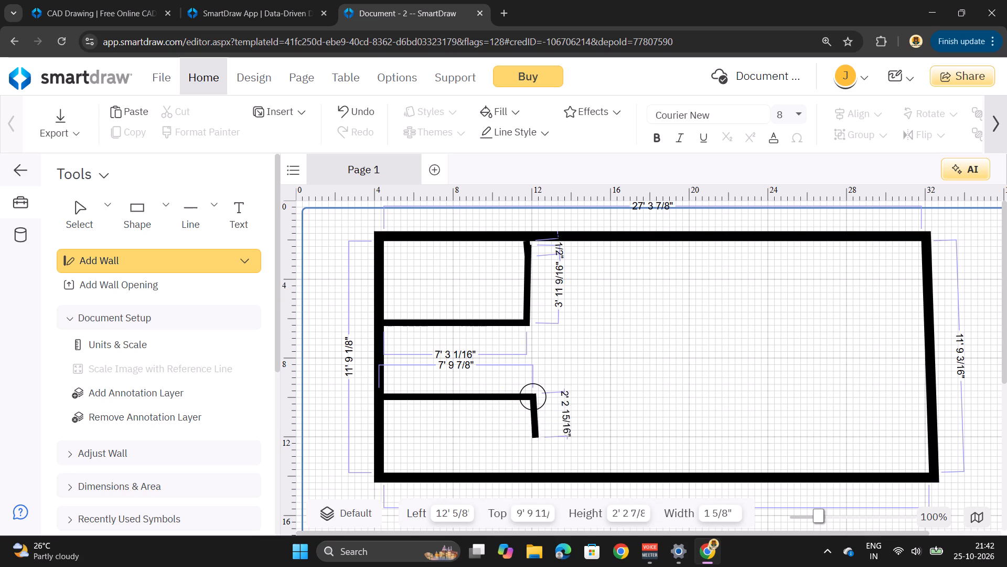
drag(535, 438, 535, 466)
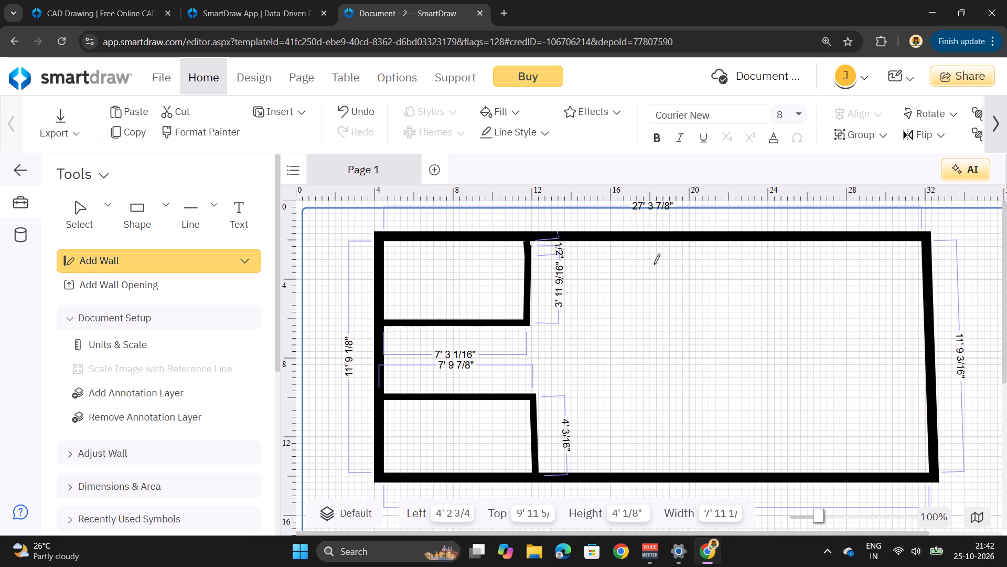
Draw an interior dividing wall about 12' long from near the upper wall's middle down to the lower wall.
drag(674, 239, 680, 271)
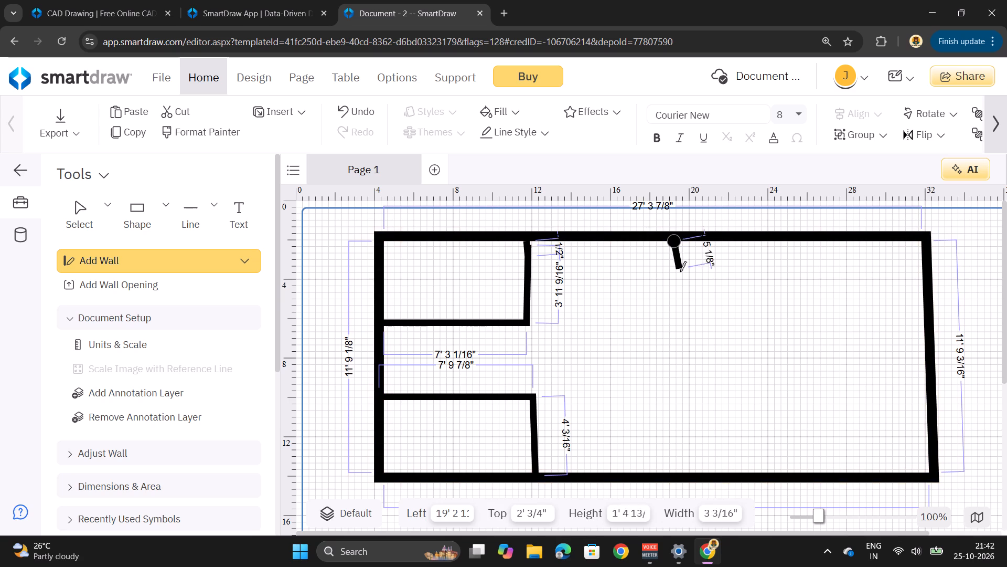
drag(680, 271, 677, 386)
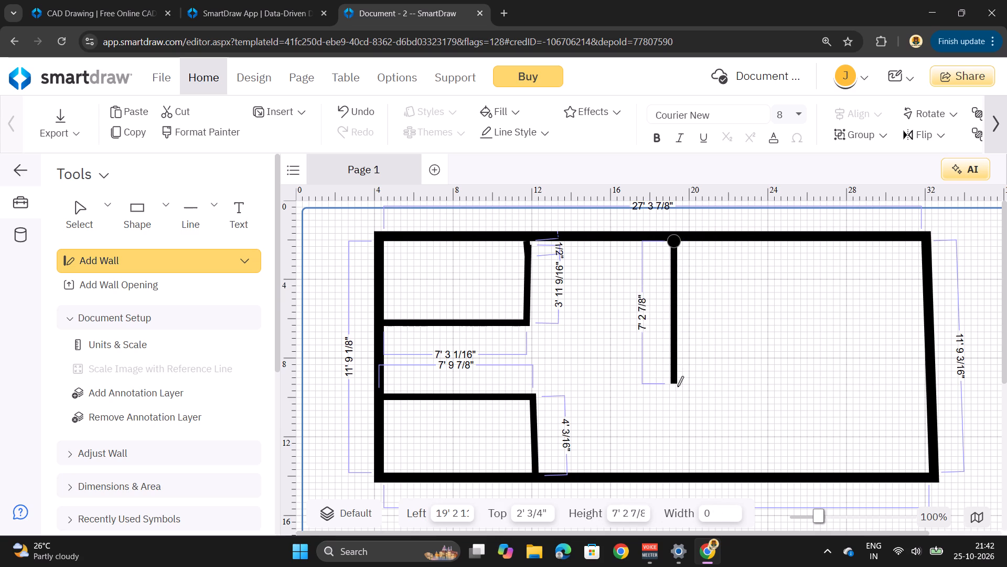
drag(677, 386, 686, 454)
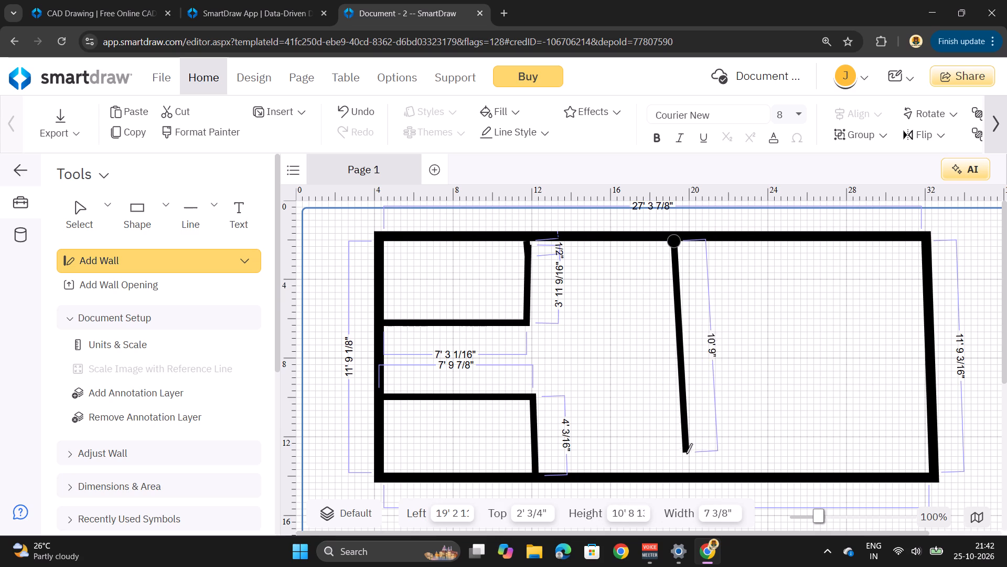
drag(686, 454, 684, 476)
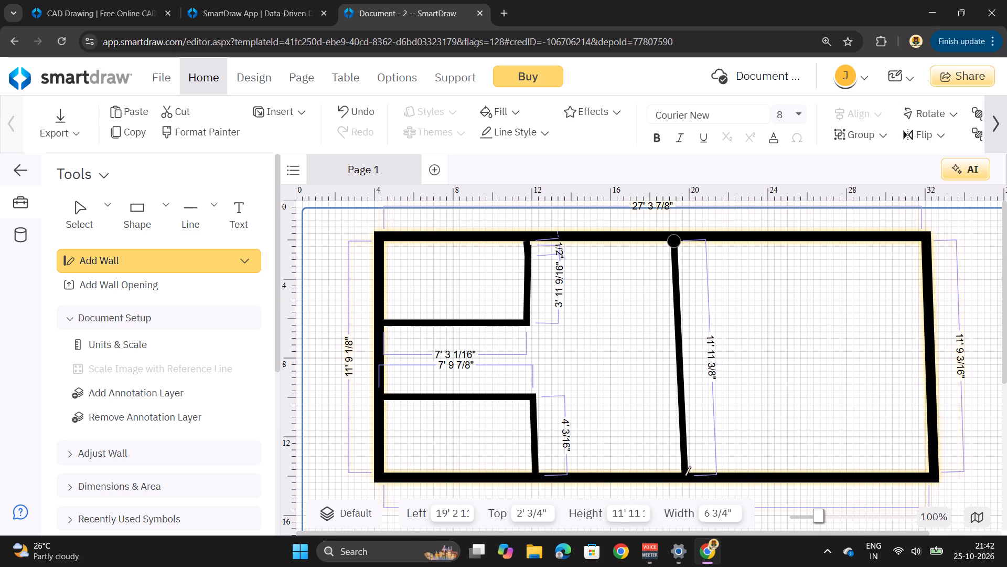
drag(684, 476, 684, 477)
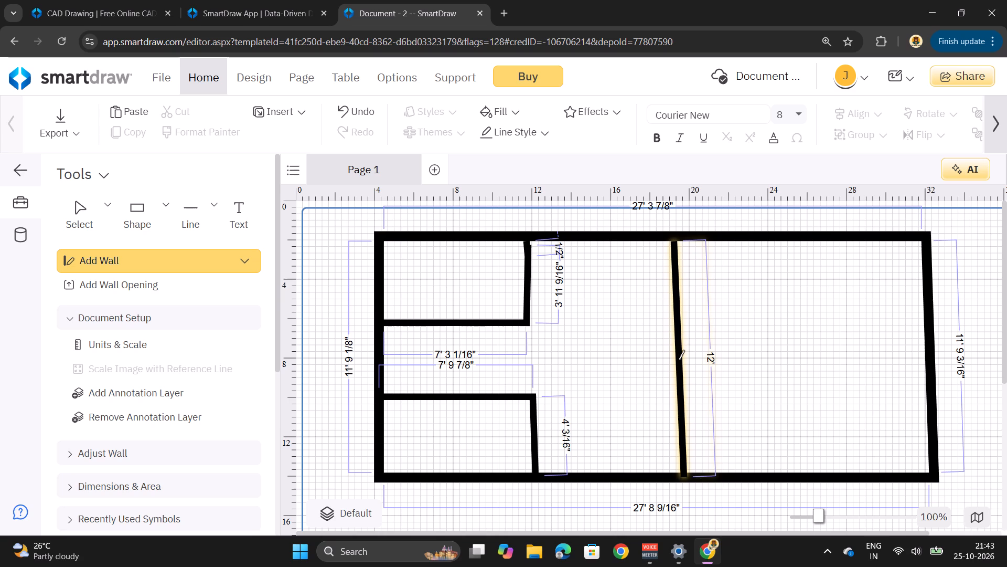
Enclose a room right of the dividing wall with a horizontal interior wall 5' long and a vertical one about 6' to the upper wall.
drag(675, 359, 675, 359)
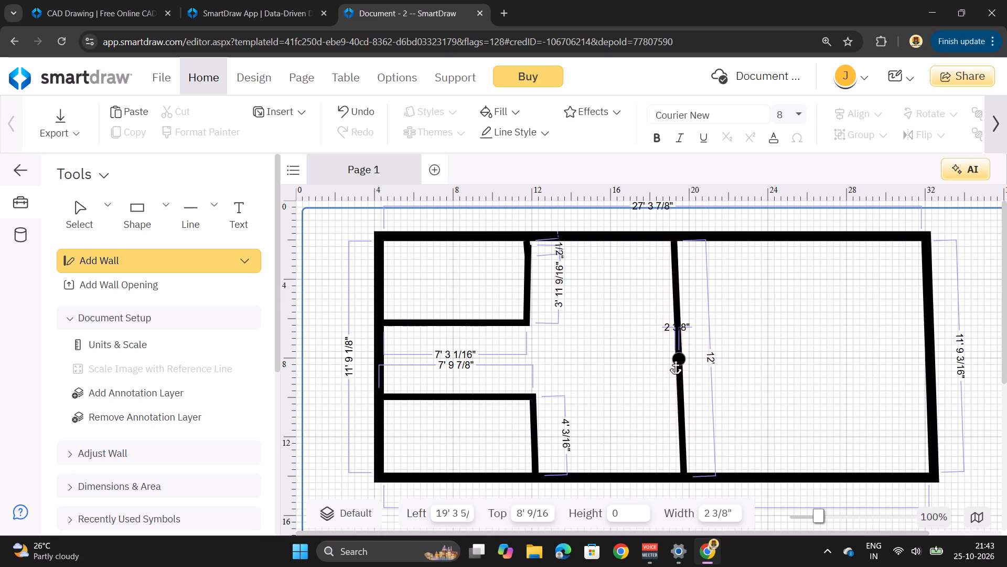
drag(675, 359, 775, 360)
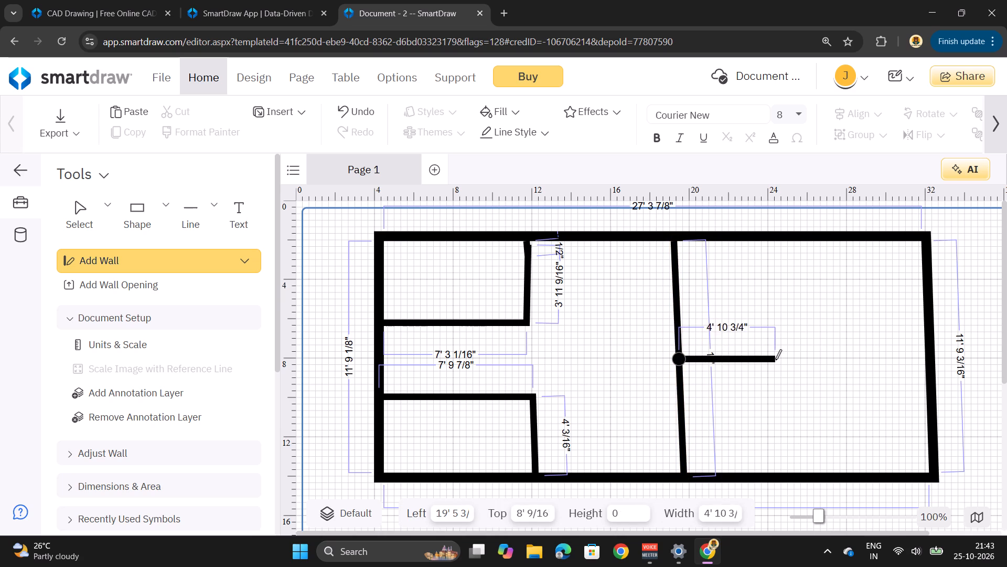
drag(775, 360, 777, 360)
drag(777, 360, 778, 359)
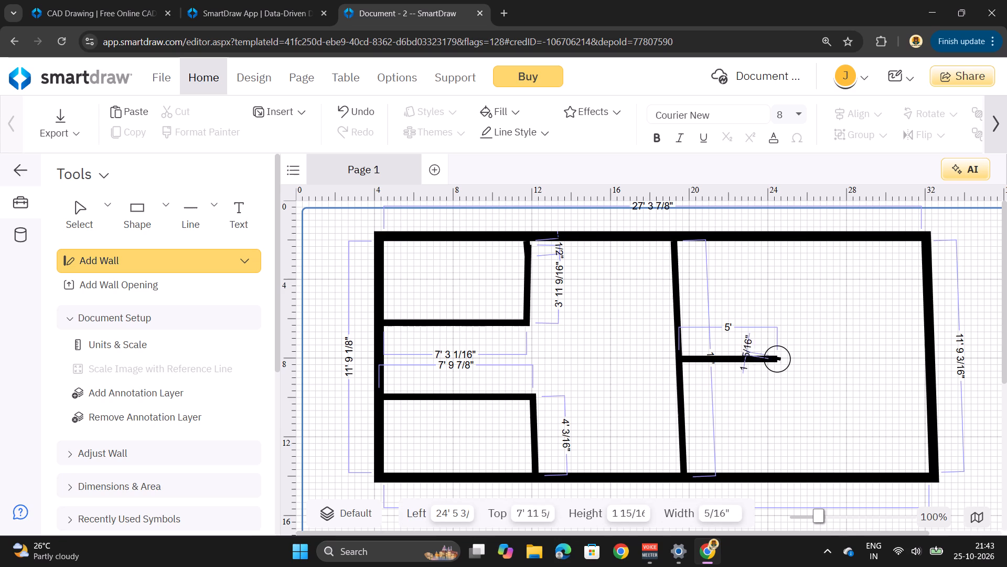
drag(778, 359, 763, 259)
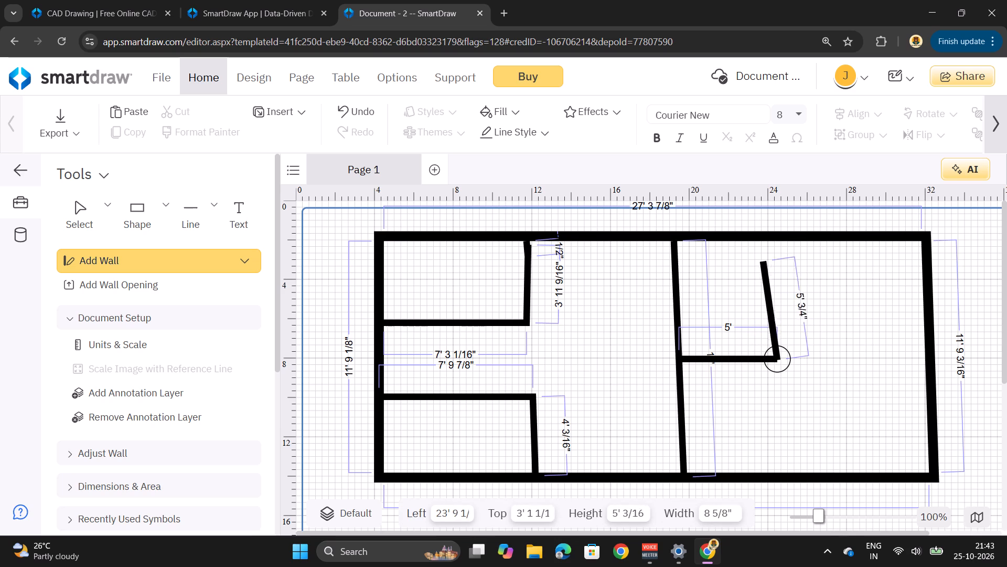
drag(763, 259, 773, 244)
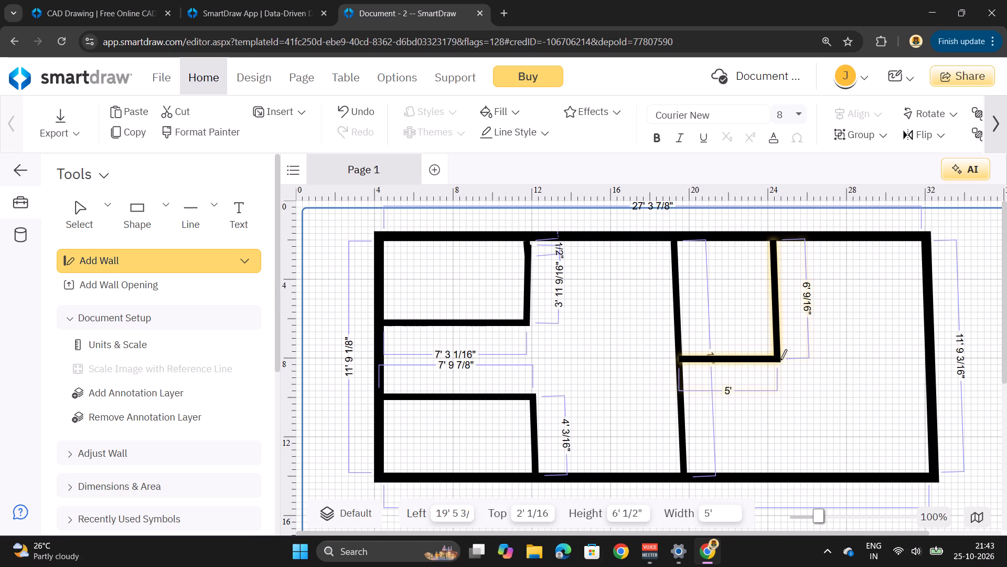
Continue the horizontal interior wall from the new room's lower corner about 7' 4" across to the right exterior wall.
drag(780, 360, 801, 352)
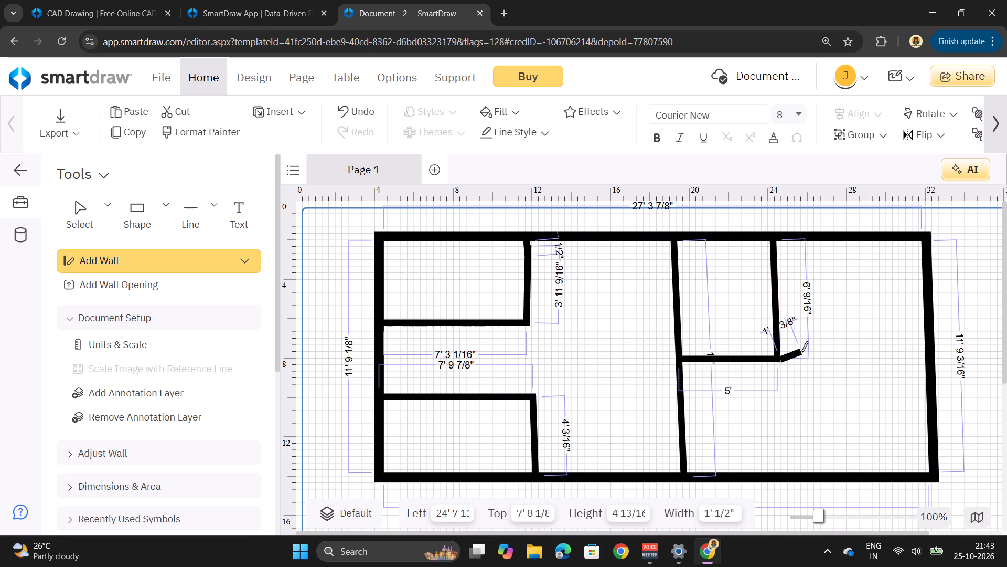
drag(801, 352, 827, 355)
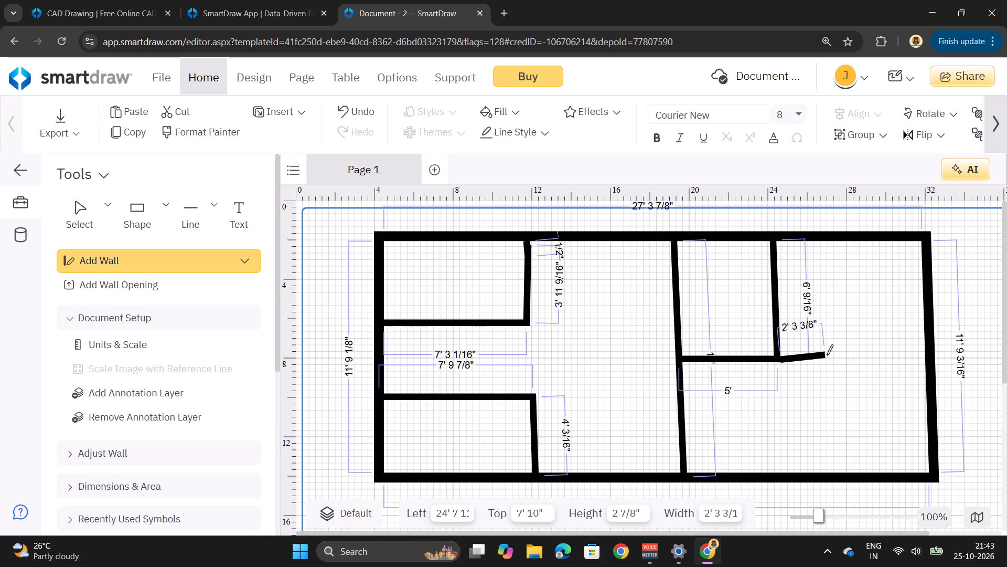
drag(827, 355, 863, 362)
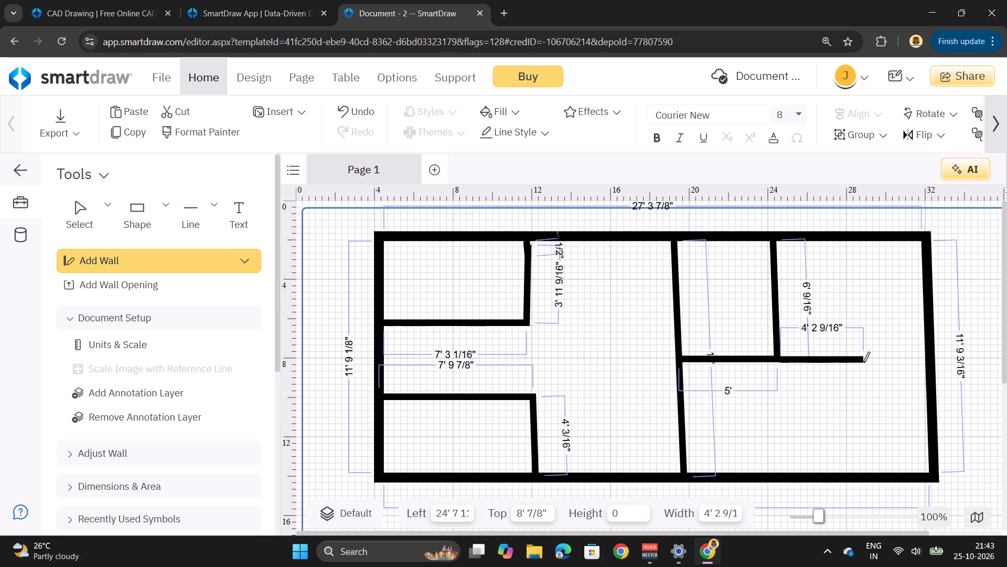
drag(863, 362, 895, 361)
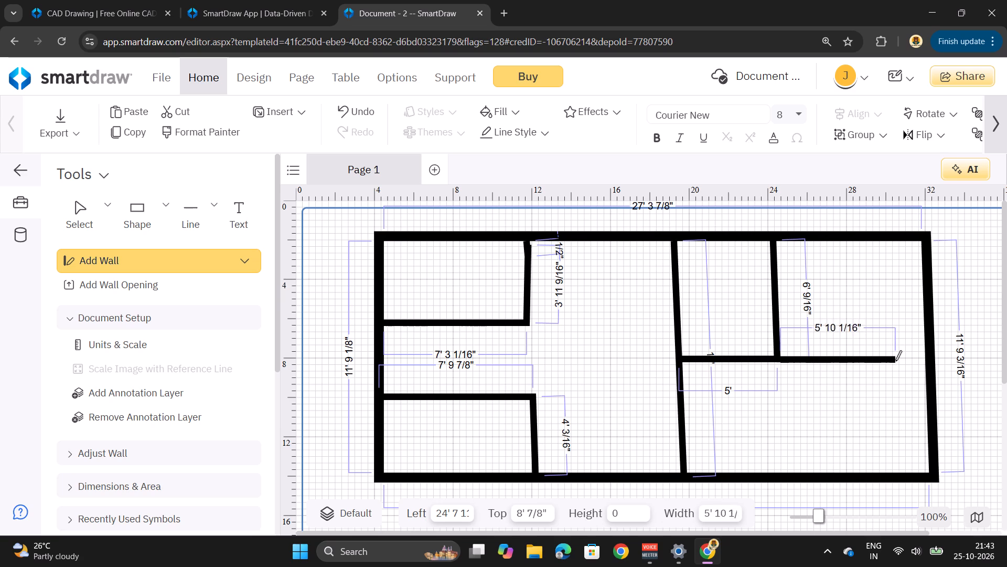
drag(895, 361, 916, 359)
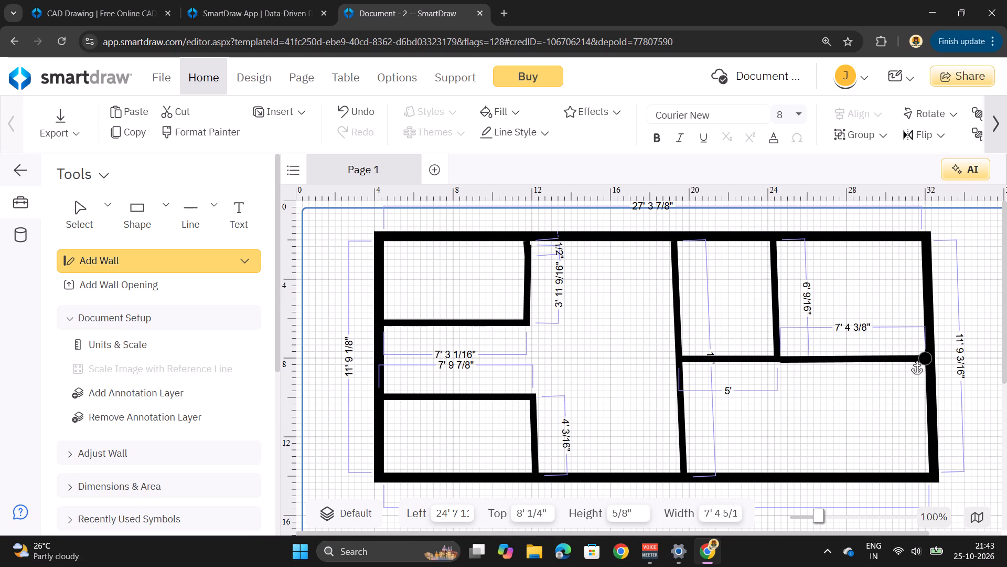
drag(916, 359, 917, 358)
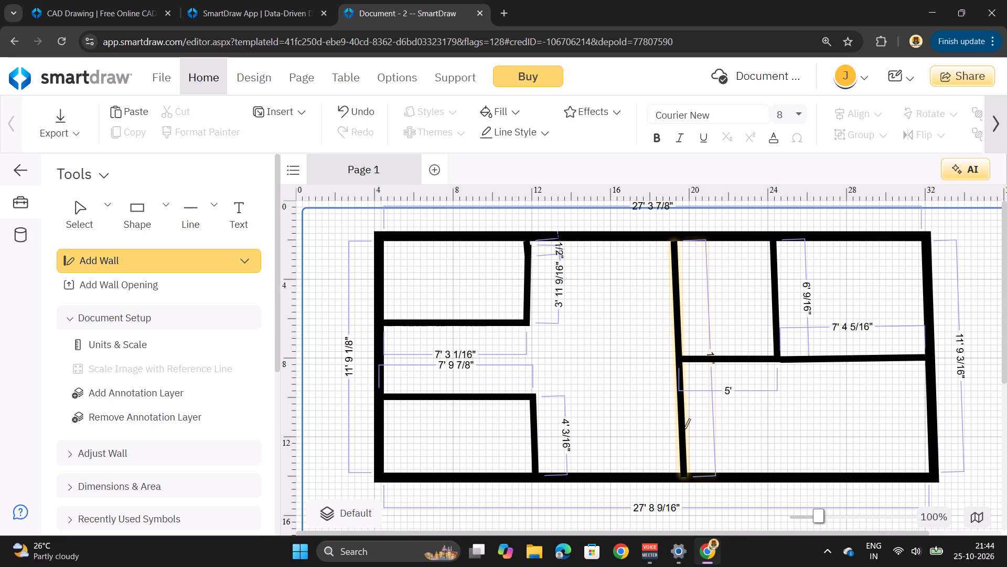
Enclose a small room right of the dividing wall with a horizontal wall about 4' 6" long and a vertical one about 2' 6" to the lower wall.
drag(684, 426, 747, 422)
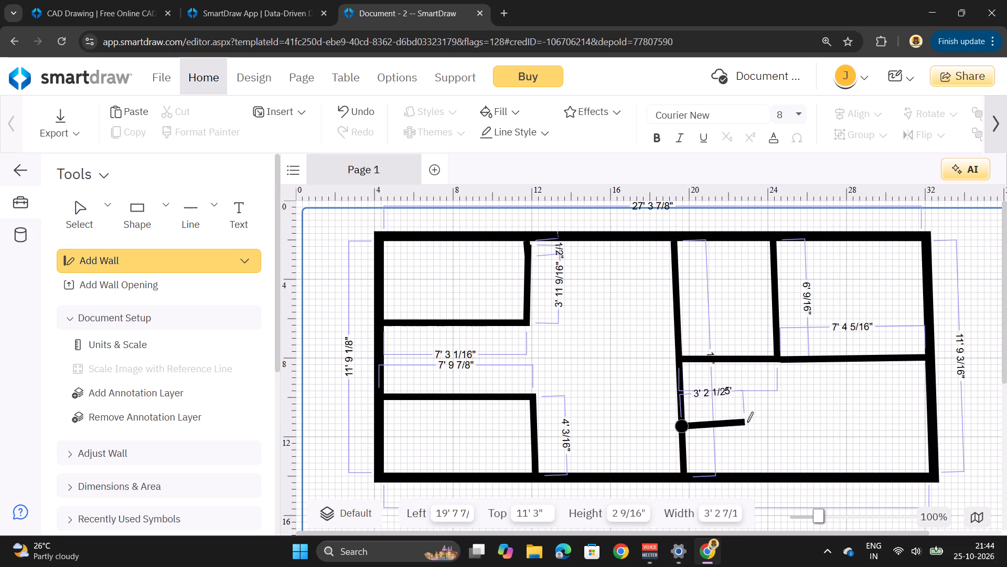
drag(747, 422, 770, 424)
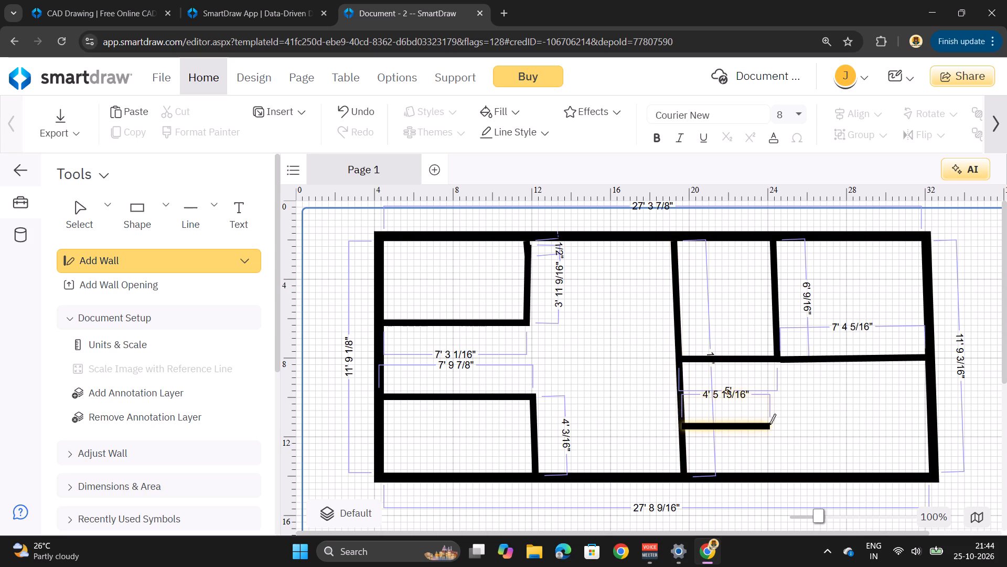
drag(769, 424, 770, 462)
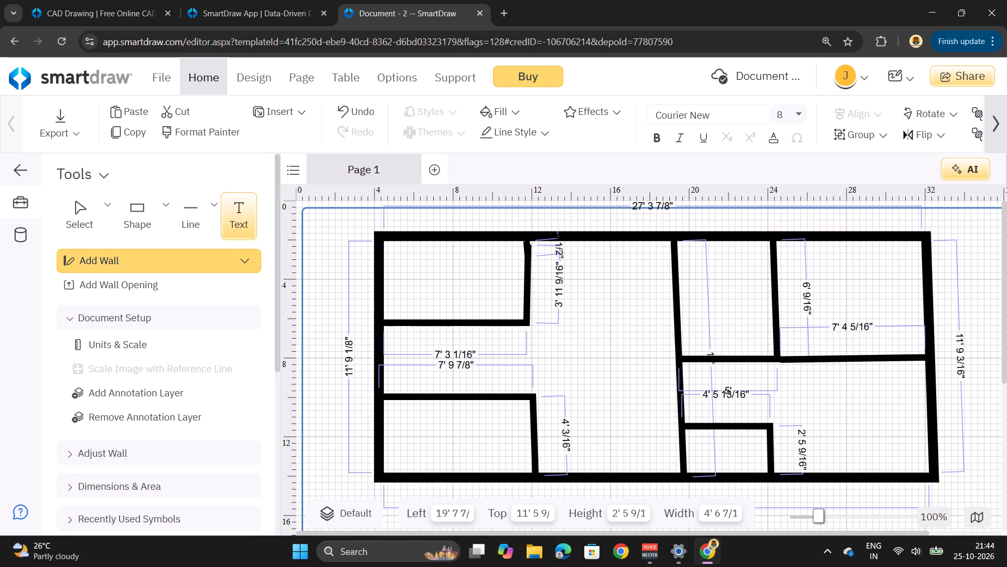
Search the symbol library for door.
scroll(200, 304, down, 2)
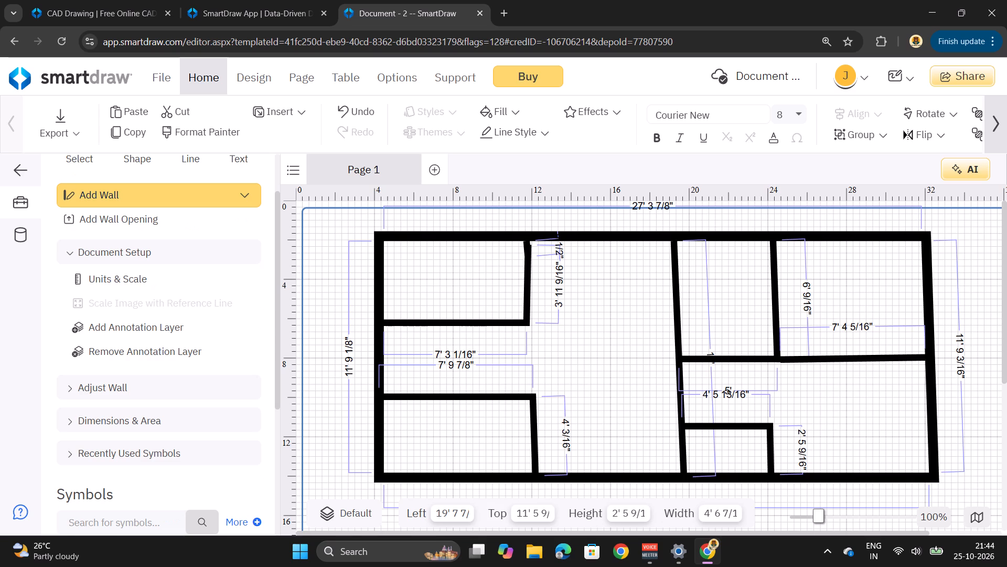
scroll(198, 309, up, 1)
scroll(198, 307, down, 4)
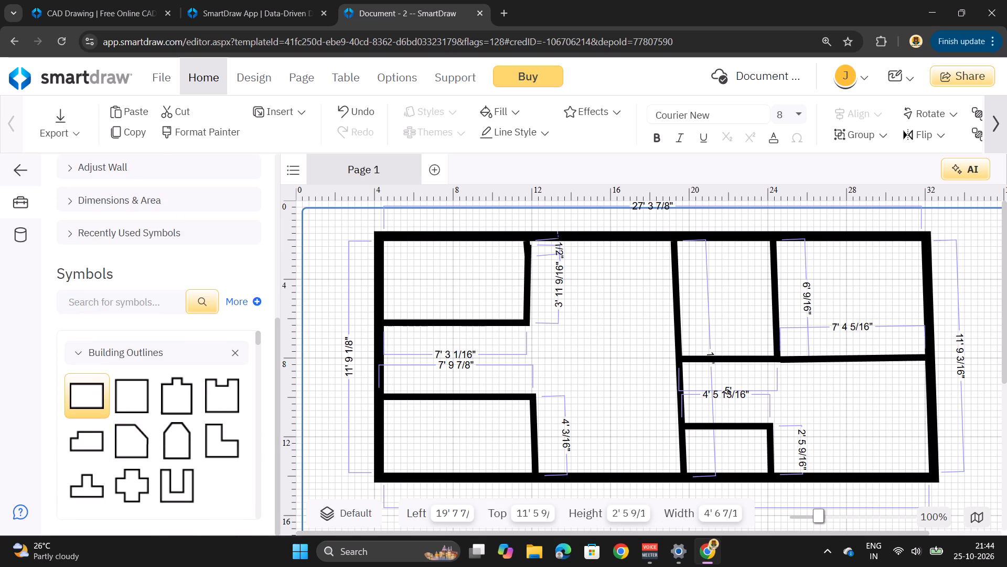
scroll(194, 318, down, 1)
click(133, 301)
click(144, 328)
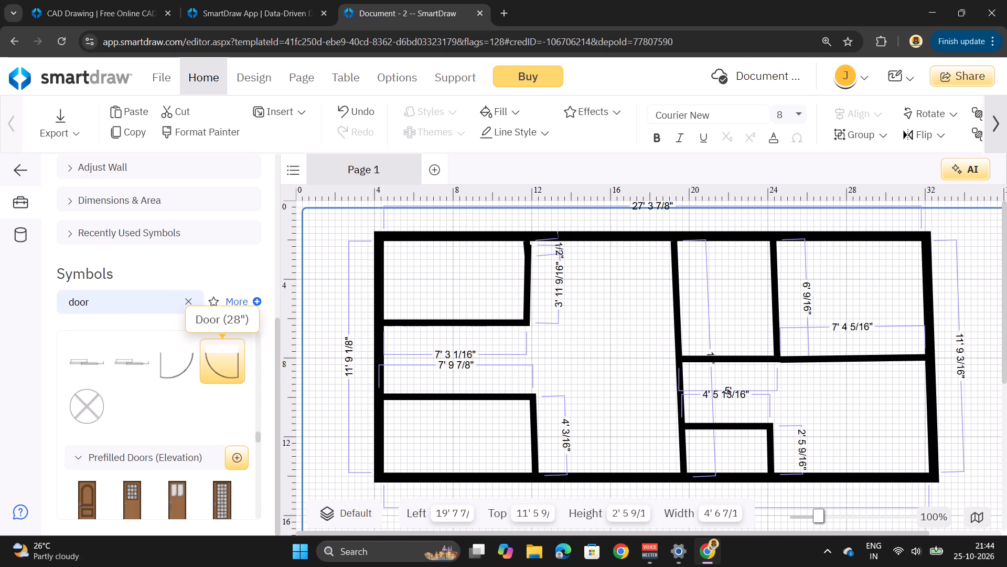
Place a 28" door in the left exterior wall between the two left rooms, rotated so it swings outward.
click(224, 369)
drag(224, 369, 322, 379)
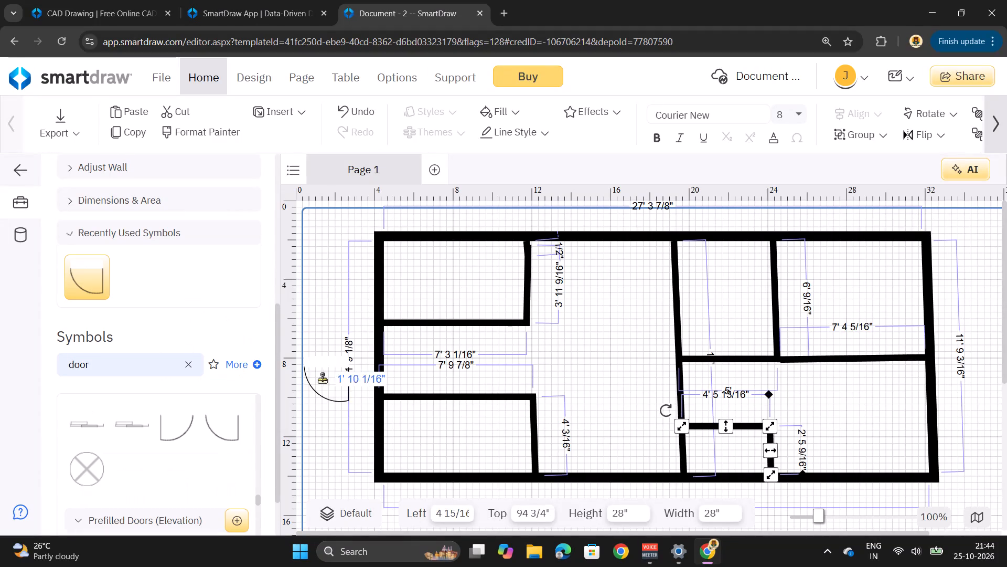
drag(322, 379, 341, 369)
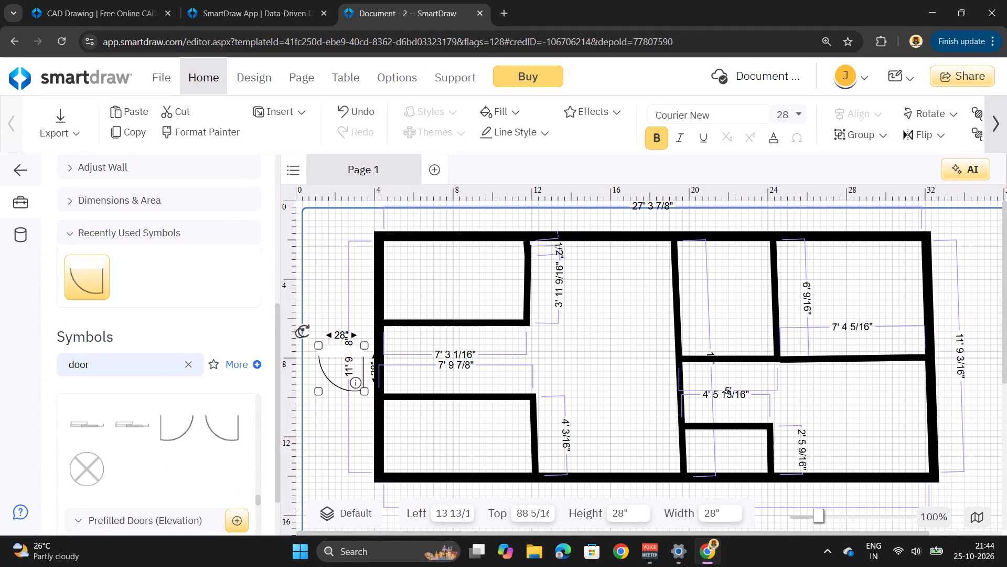
drag(303, 328, 360, 340)
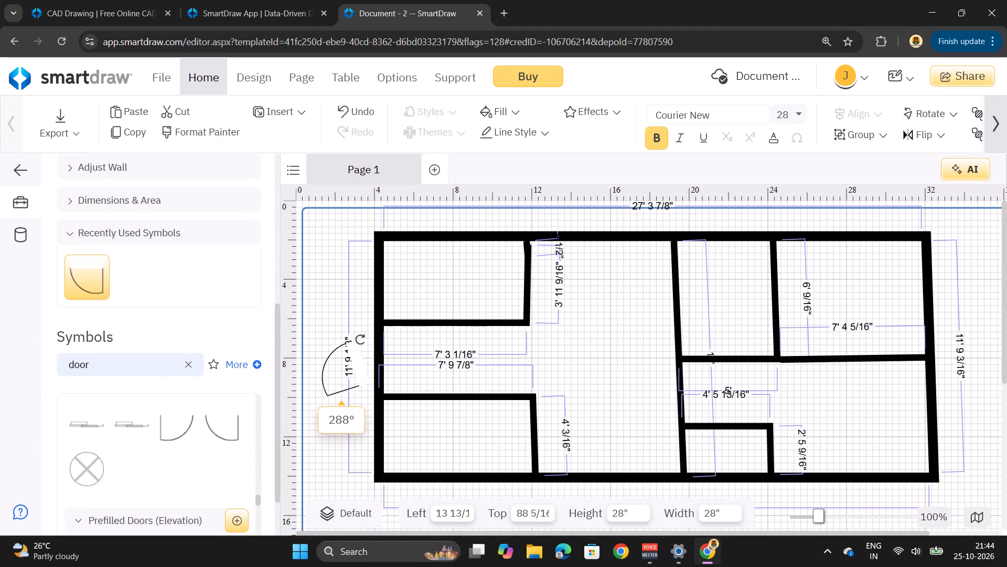
drag(360, 340, 365, 344)
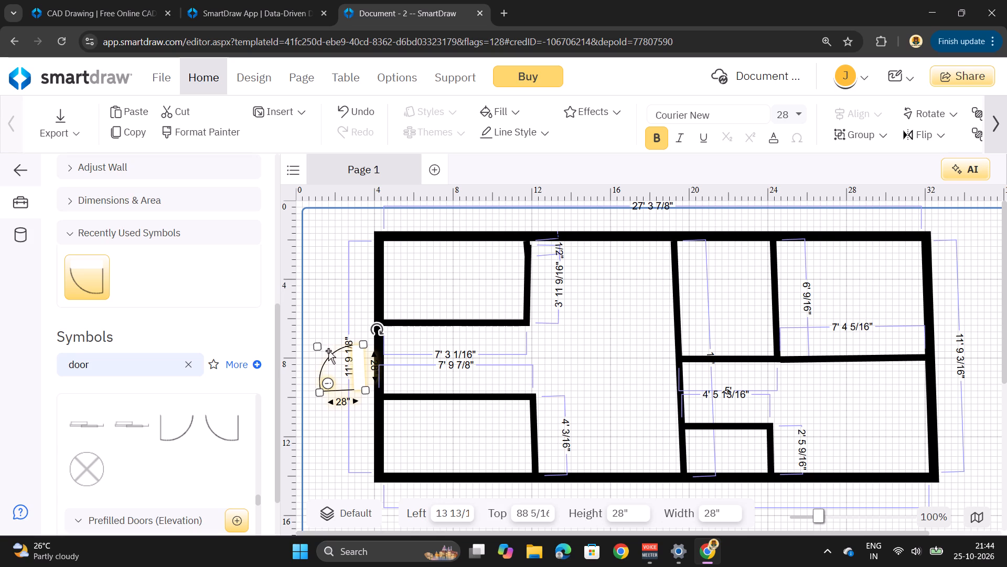
drag(331, 358, 353, 352)
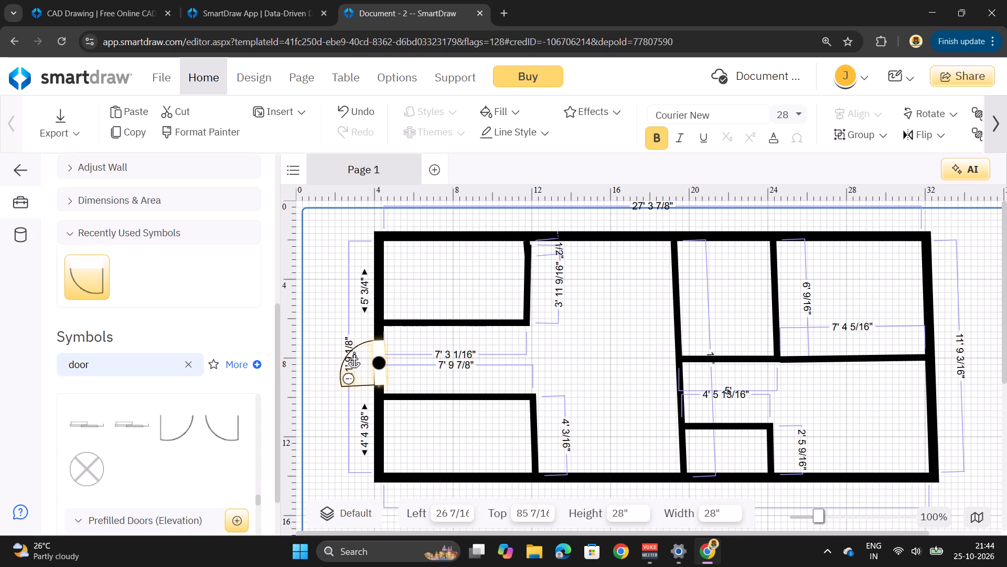
drag(353, 352, 354, 353)
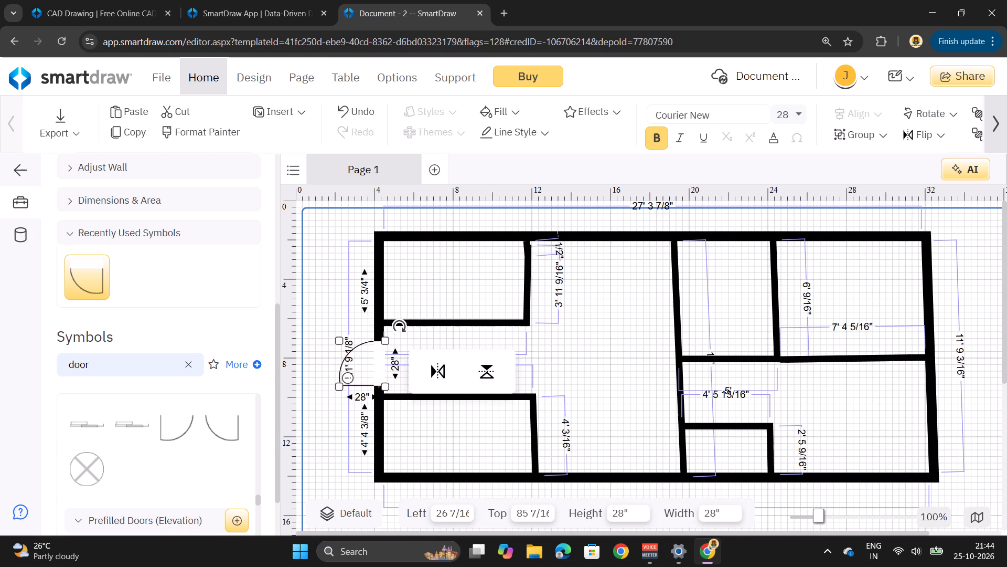
Place the opposite-hand 28" door in the upper-left room's horizontal wall, about 3' from the left exterior wall and swinging into the passage.
drag(166, 429, 284, 406)
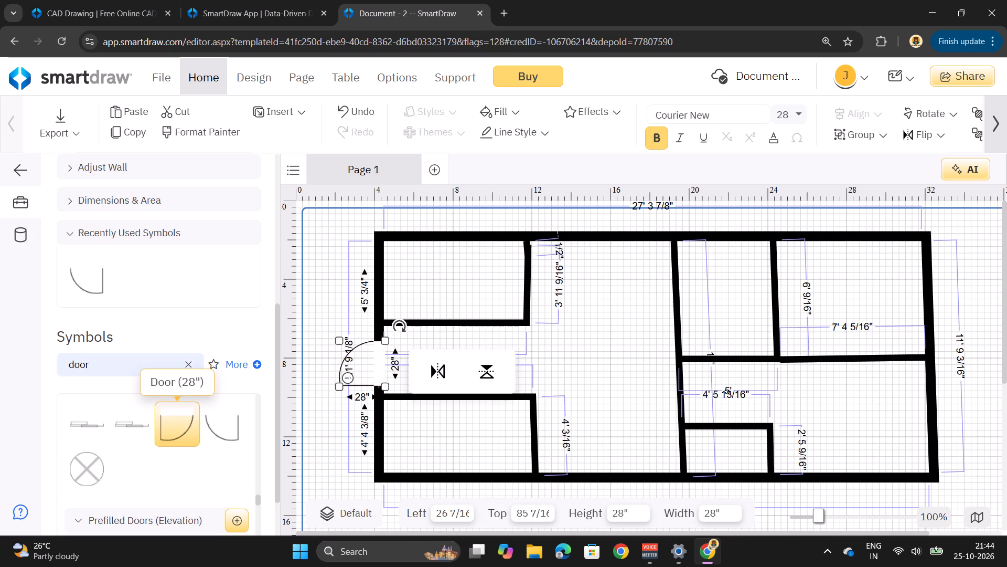
drag(284, 406, 463, 343)
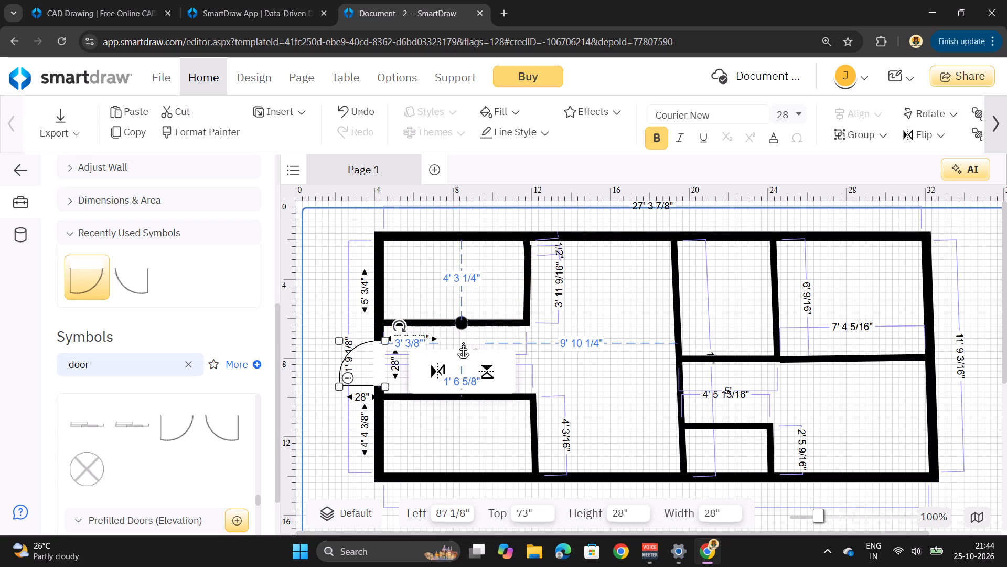
drag(463, 343, 468, 335)
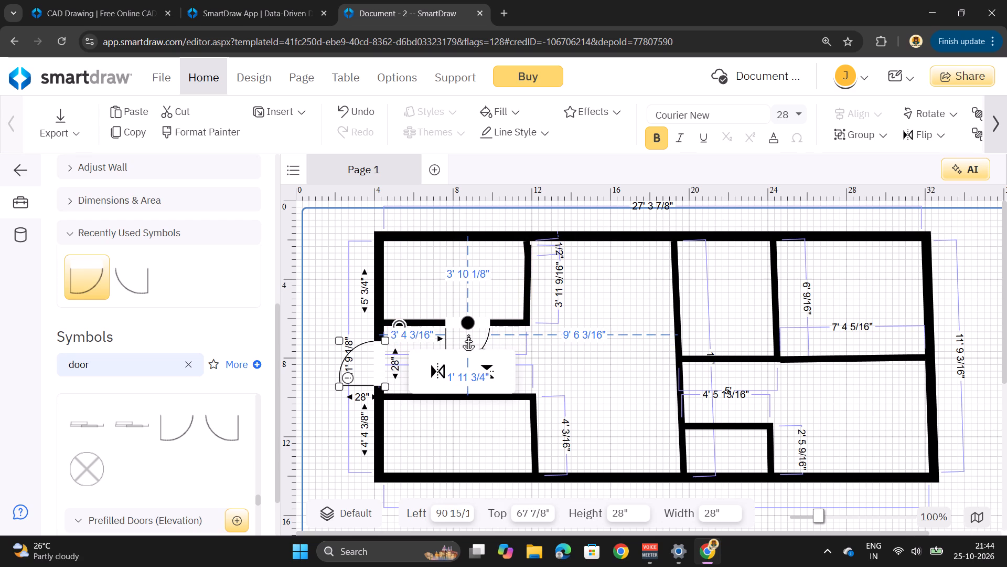
drag(468, 335, 467, 333)
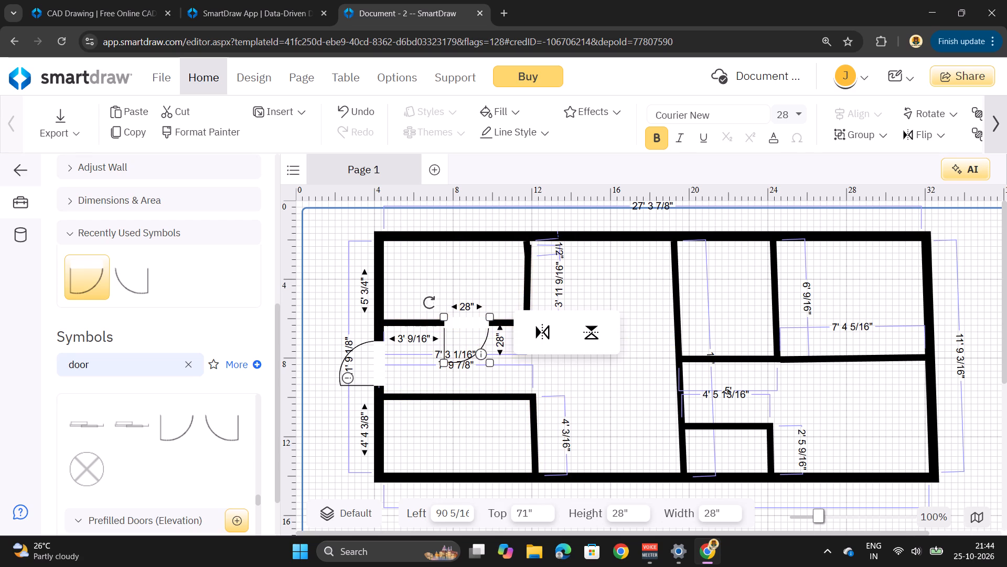
Shrink the door in the upper-left room's horizontal wall to about 20".
drag(443, 361, 458, 318)
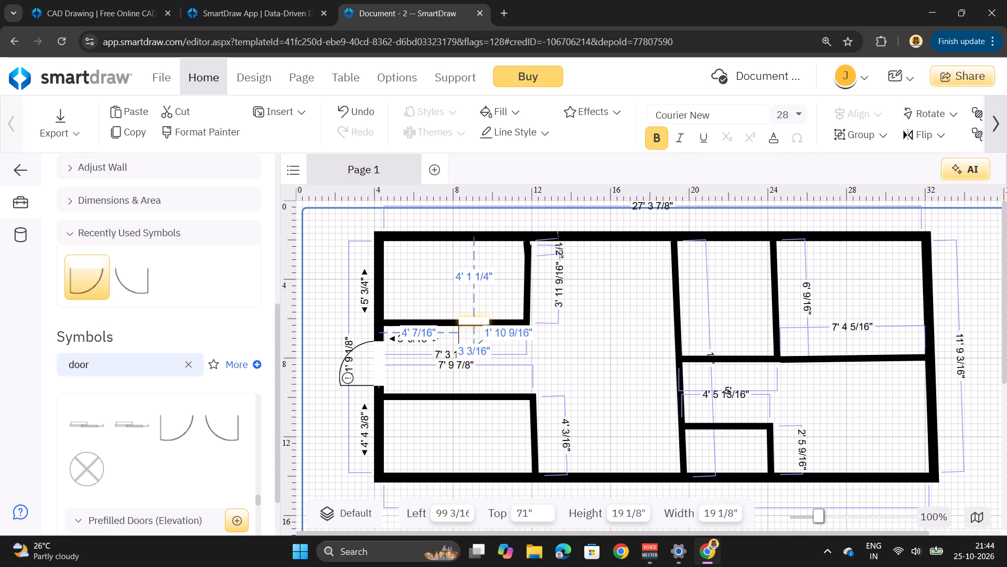
drag(458, 318, 457, 320)
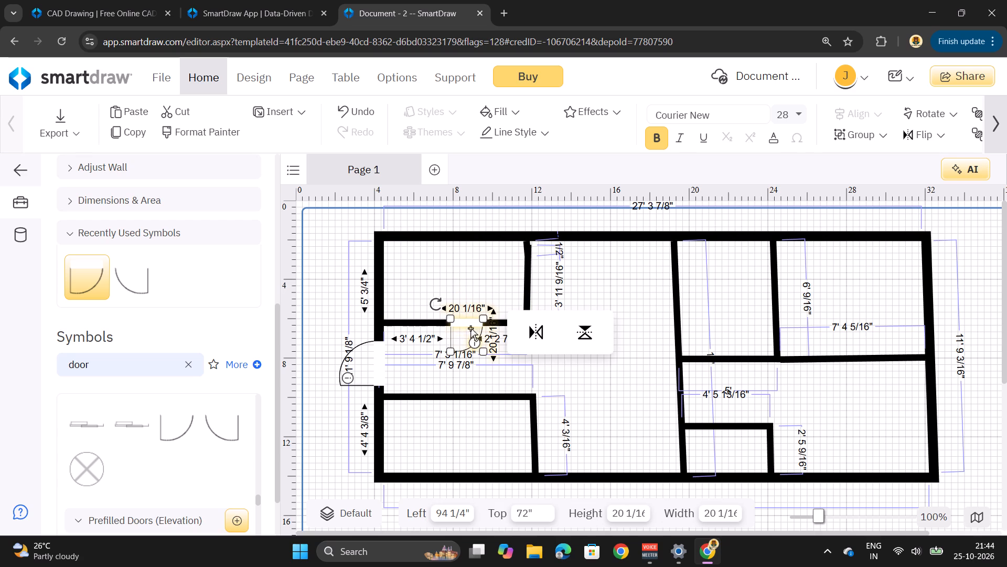
click(454, 267)
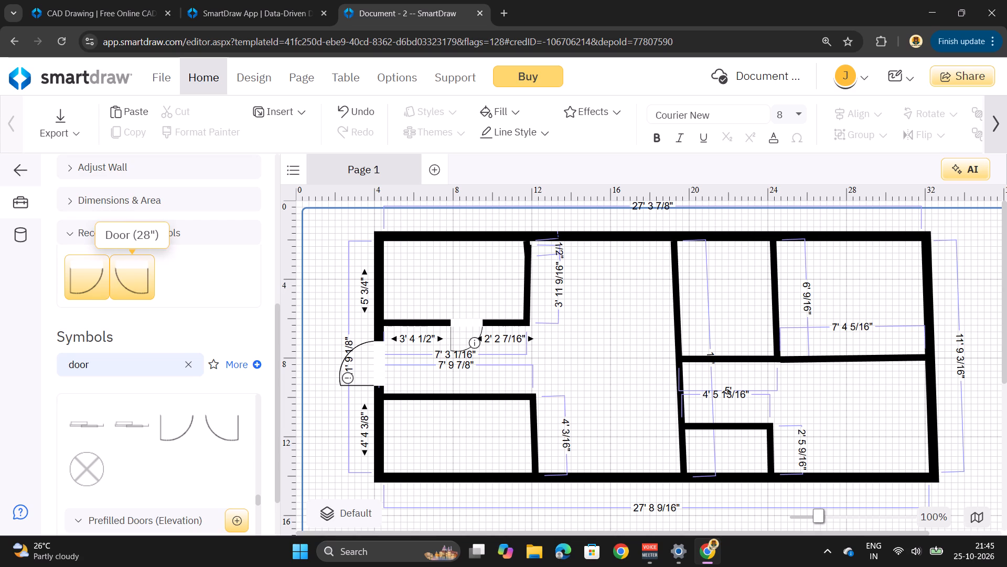
Add another 28" door of the same hand in the central room, turned 180° so it swings upward.
drag(132, 277, 169, 279)
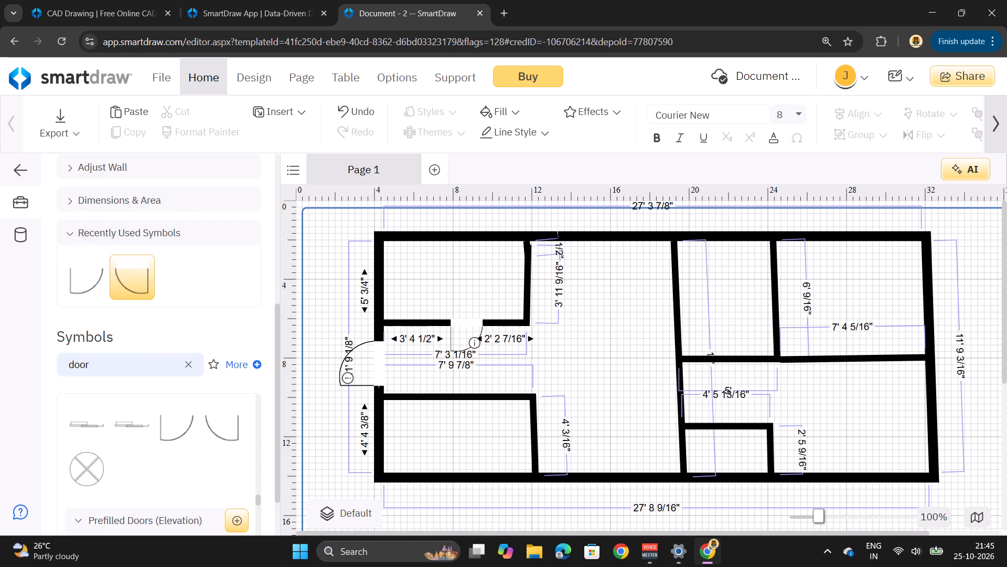
drag(169, 279, 587, 332)
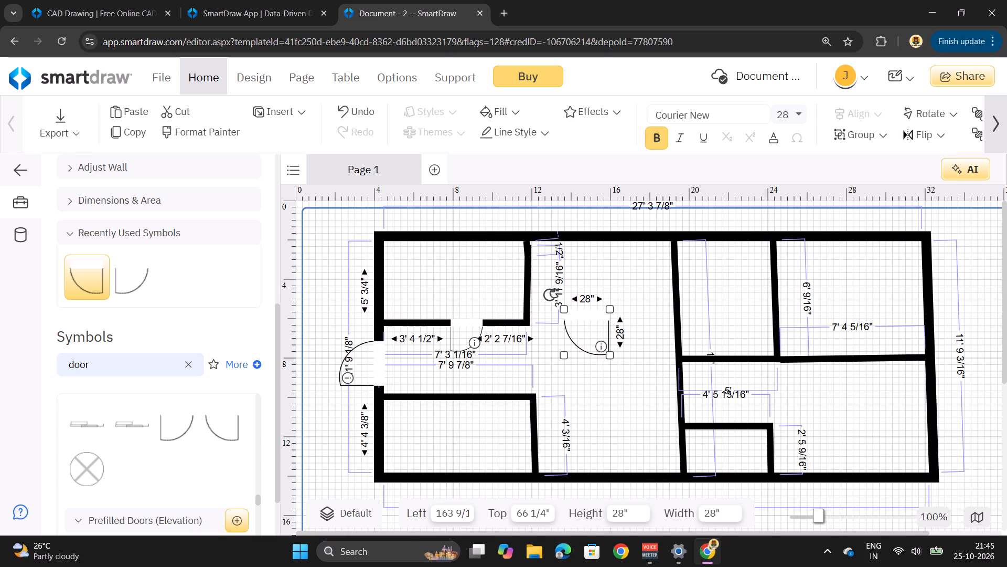
drag(554, 293, 618, 356)
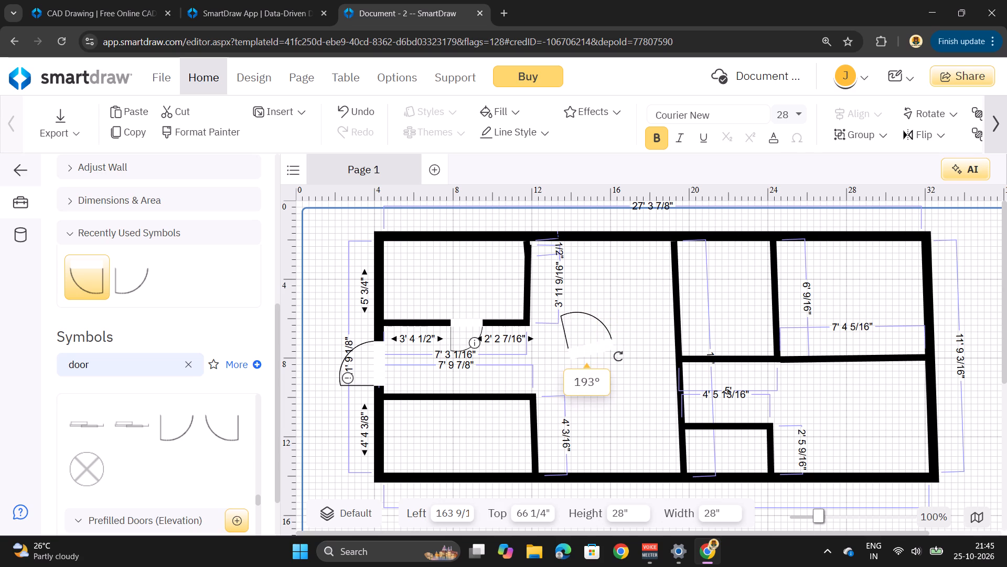
drag(618, 356, 615, 364)
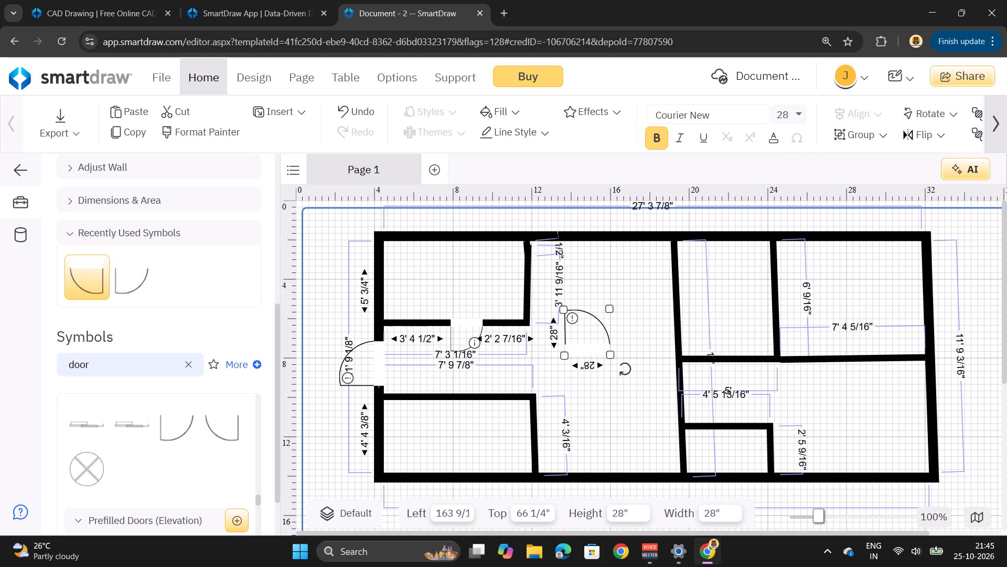
Shrink this door to about 18" and fit it into the lower-left room's horizontal wall, about 5' 11 1/2" from the left exterior wall.
drag(612, 305, 599, 319)
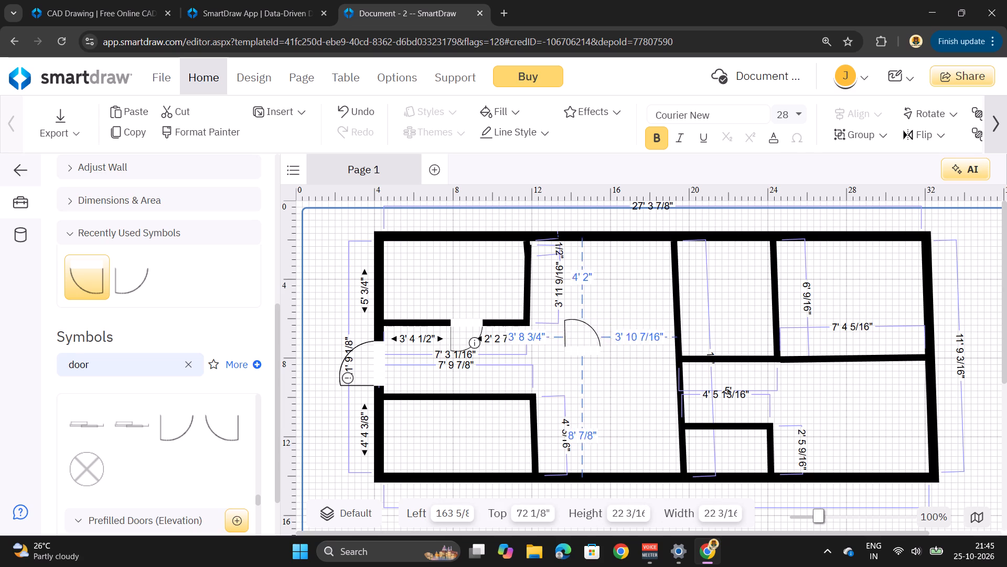
drag(599, 319, 594, 325)
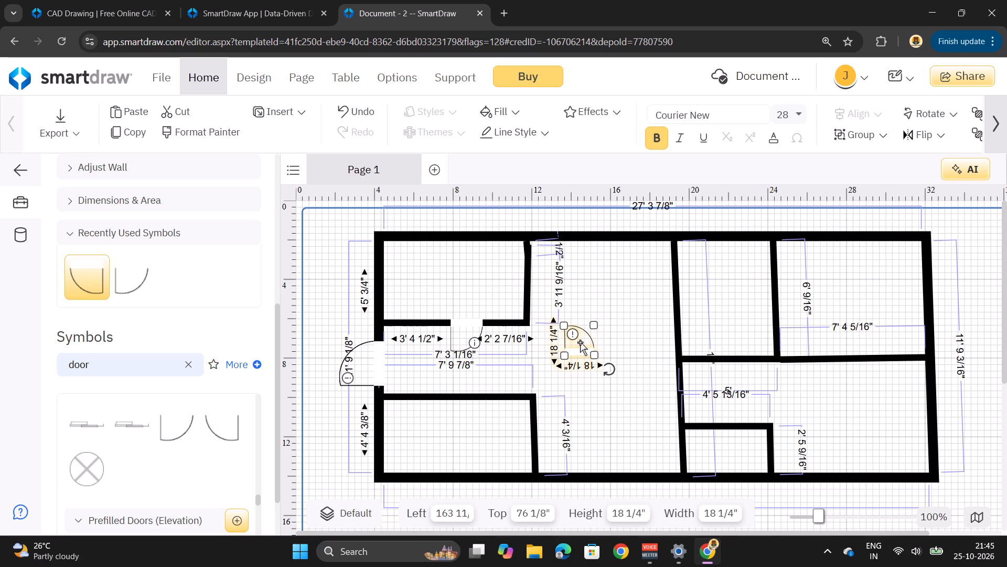
drag(580, 342, 528, 380)
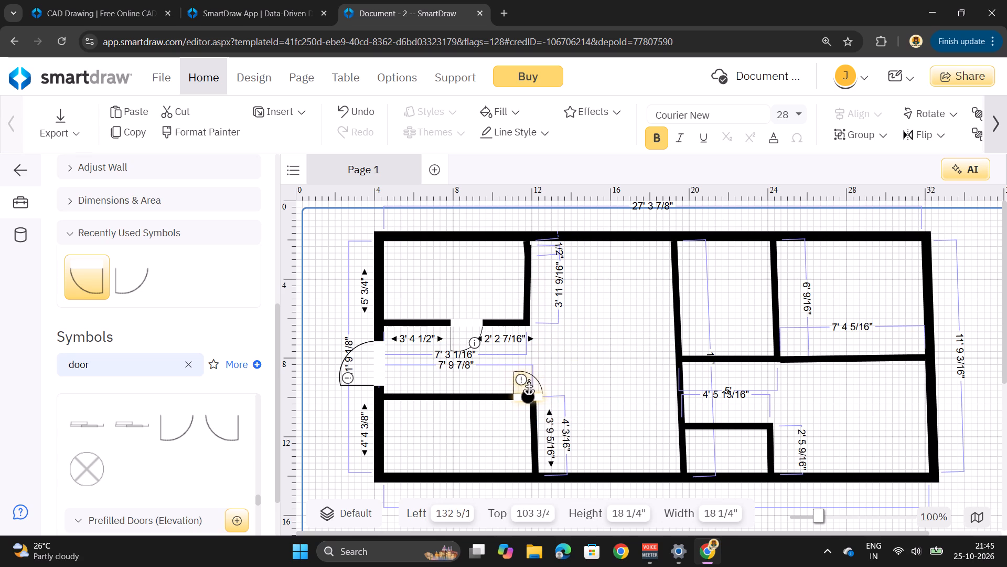
drag(528, 380, 522, 371)
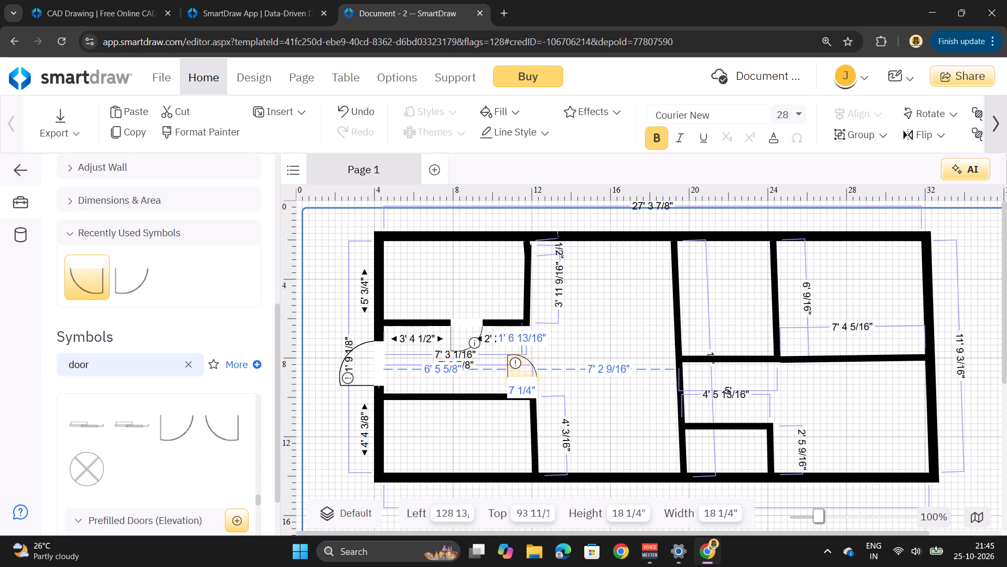
drag(522, 371, 511, 373)
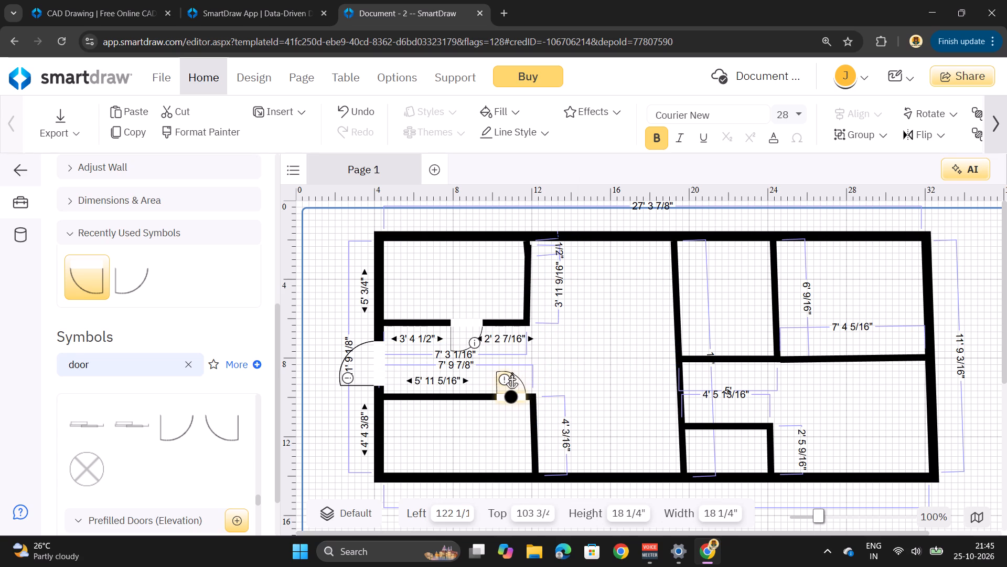
drag(511, 373, 511, 373)
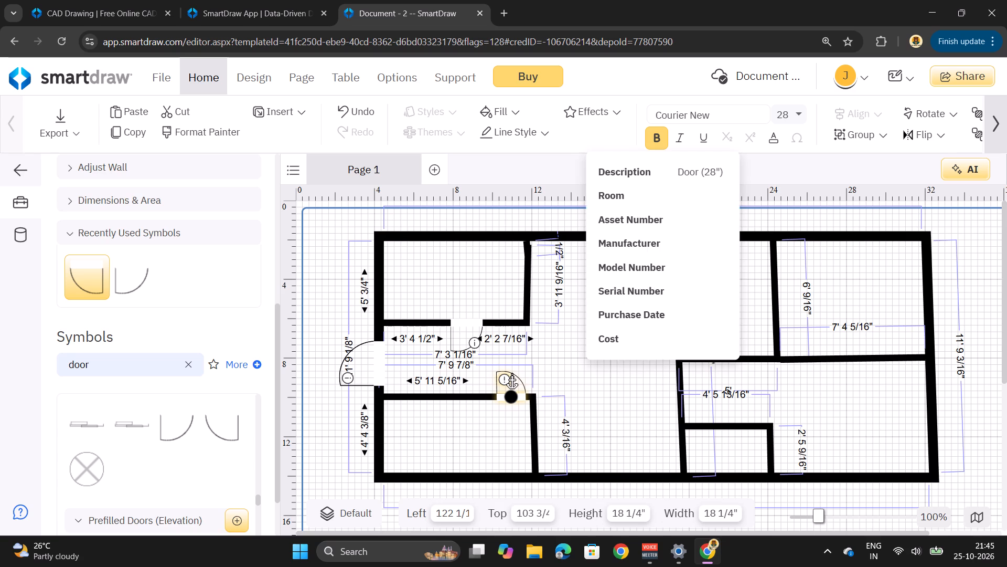
drag(511, 373, 512, 373)
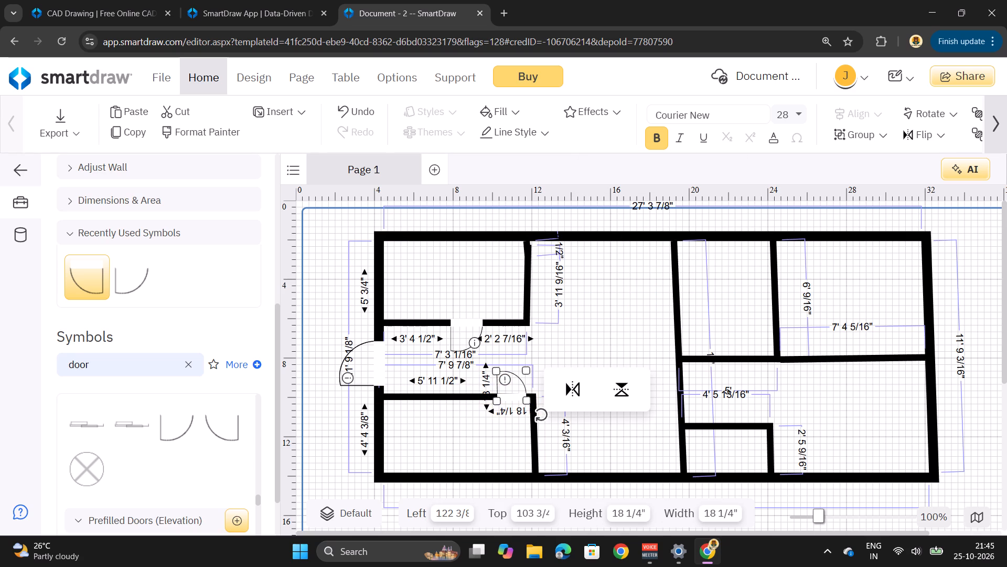
click(603, 327)
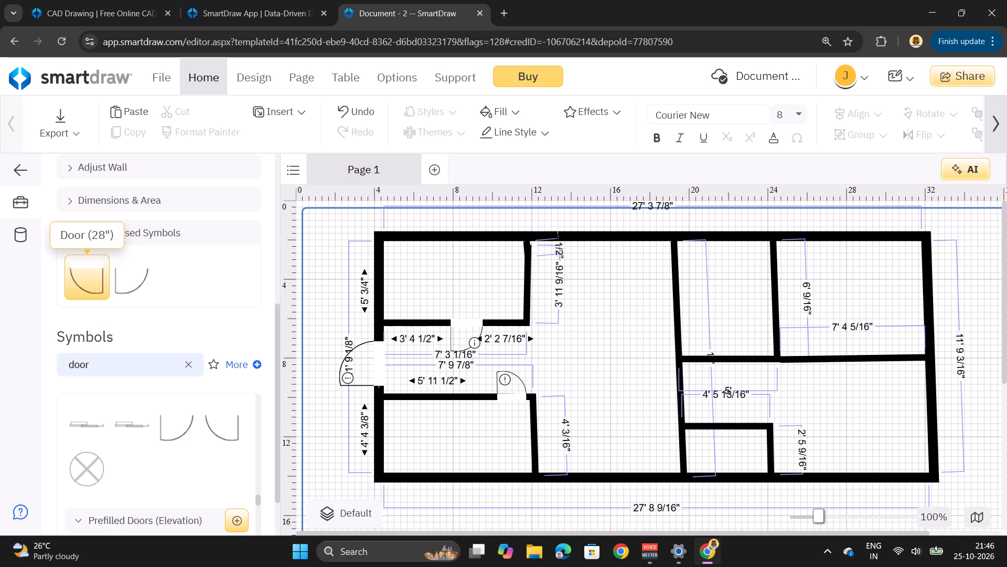
Add another 28" door of the same hand in the central room, rotated so its opening faces the wall of the upper-middle room.
drag(82, 270, 530, 305)
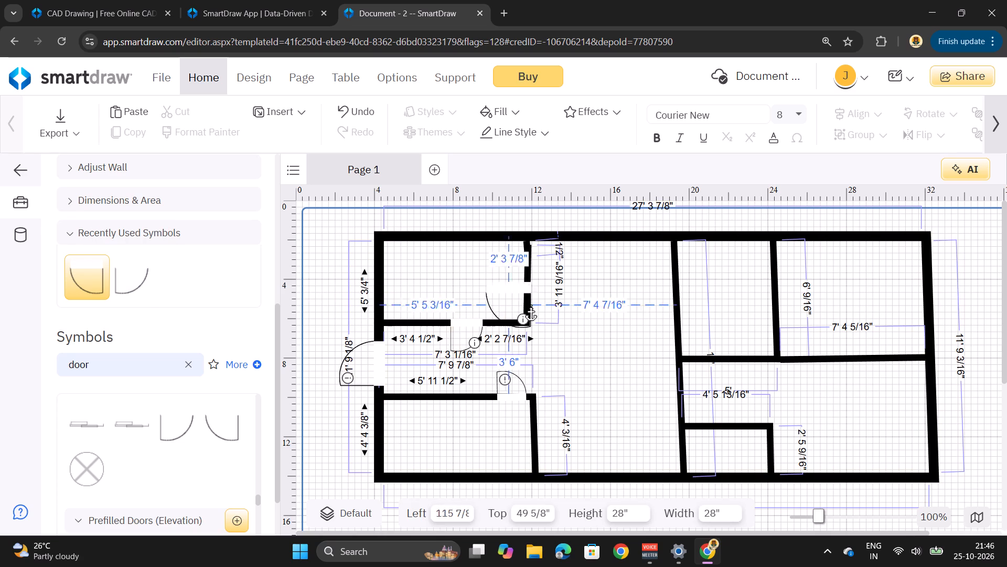
drag(530, 305, 635, 299)
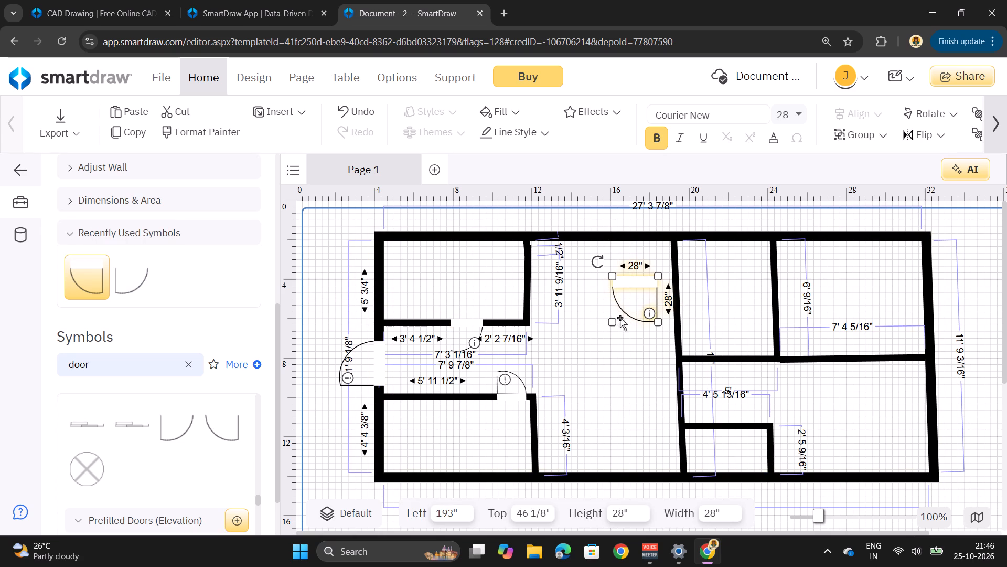
drag(615, 317, 605, 313)
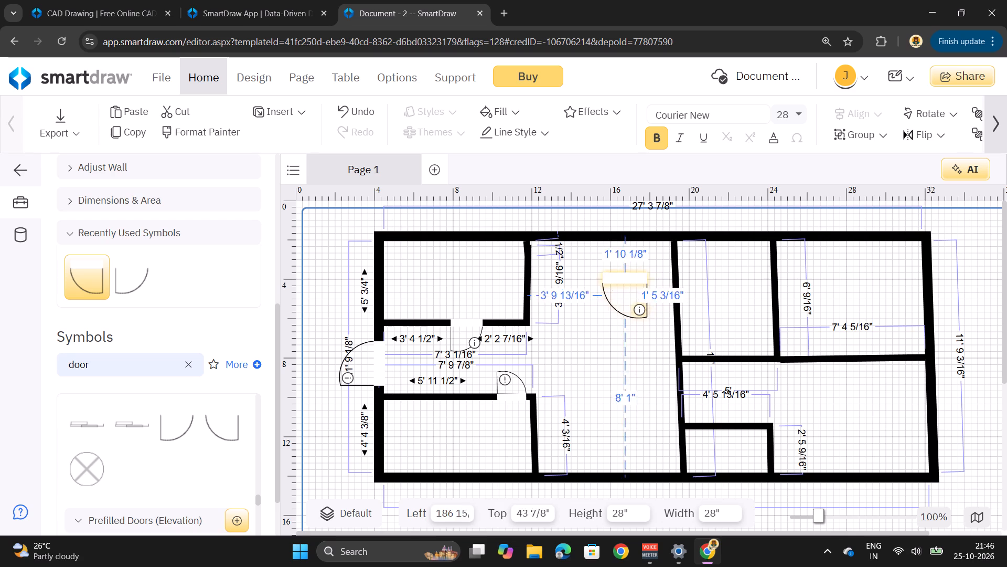
drag(605, 313, 601, 330)
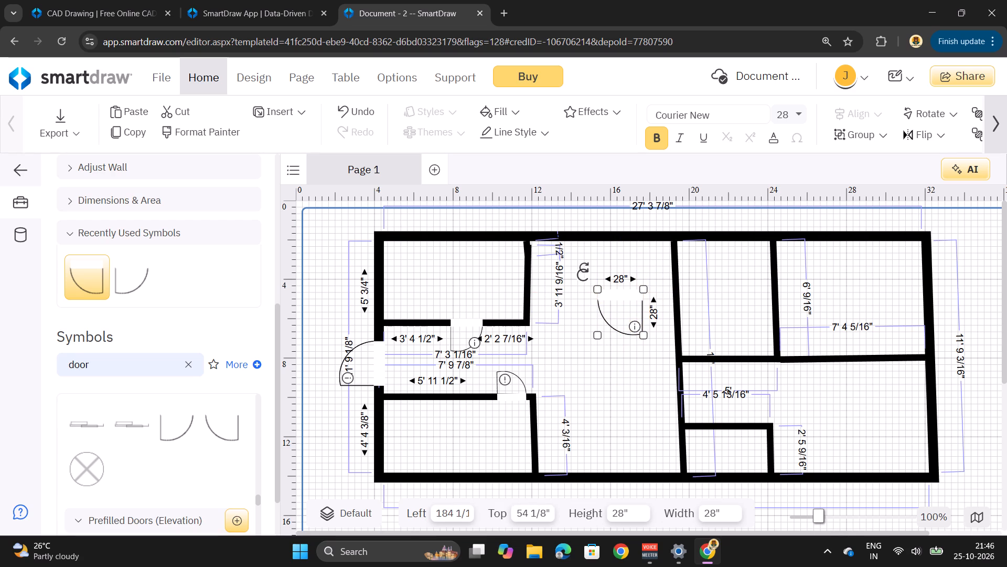
drag(579, 264, 593, 255)
drag(593, 255, 592, 264)
click(605, 307)
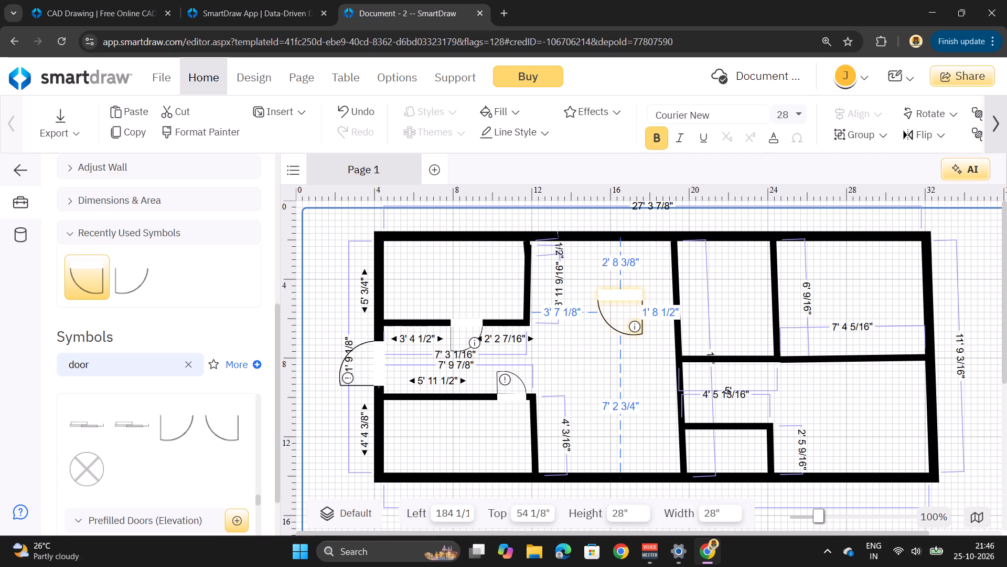
drag(587, 276, 594, 266)
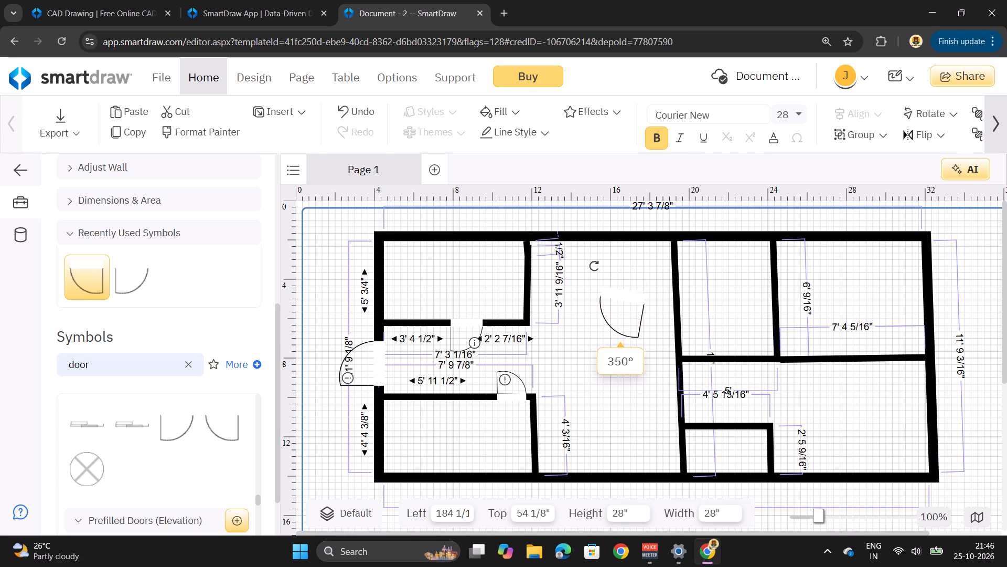
drag(594, 266, 636, 297)
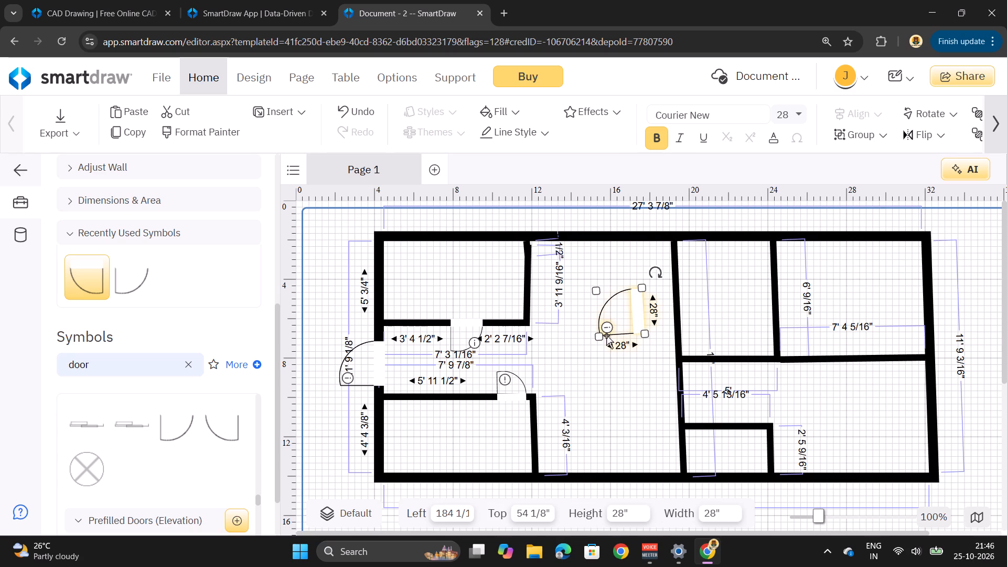
Shrink this door to about 21" and fit it into the wall between the central and upper-middle rooms, about 1' 9 3/4" below the top wall.
drag(601, 341, 625, 322)
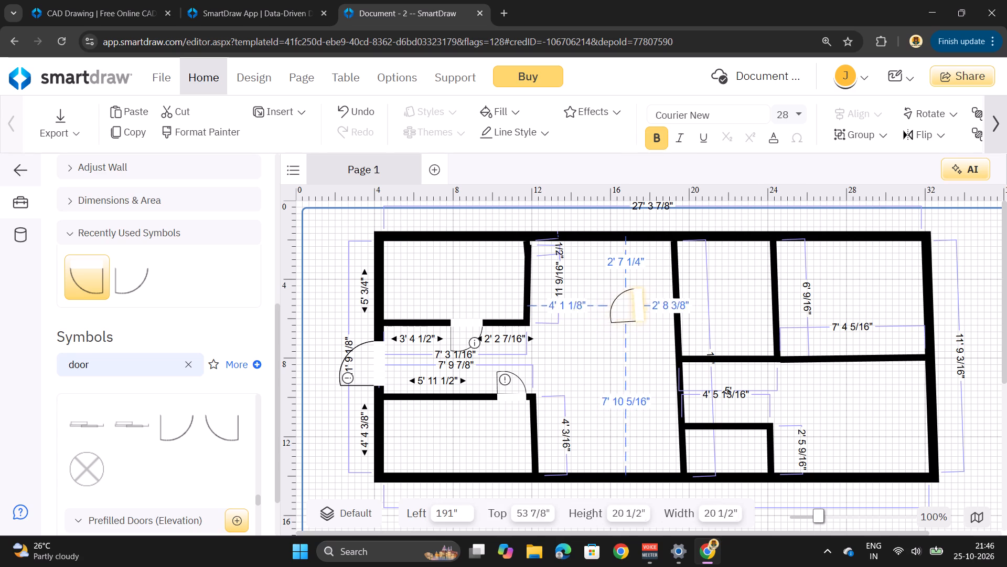
drag(625, 322, 627, 324)
drag(620, 308, 656, 298)
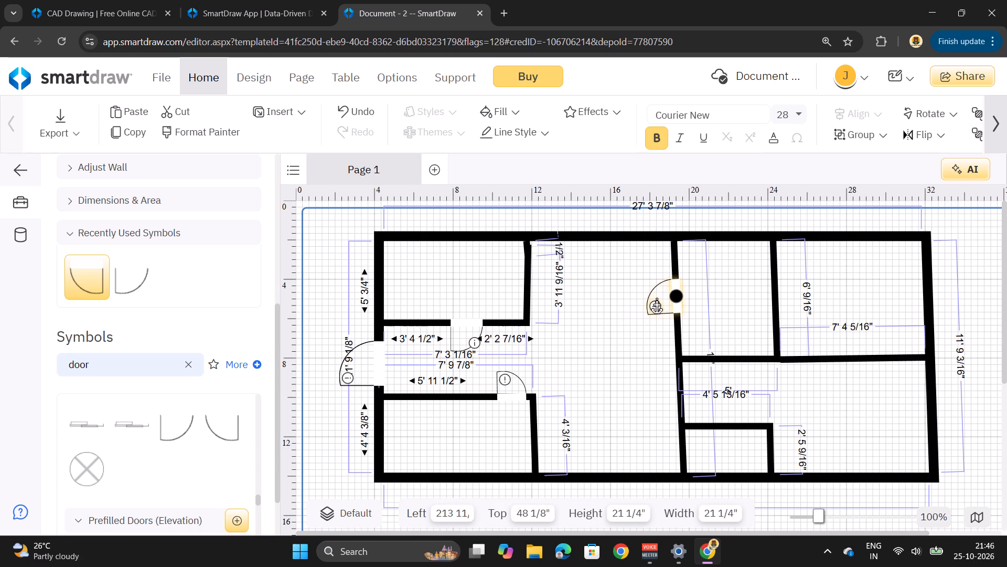
drag(656, 298, 656, 298)
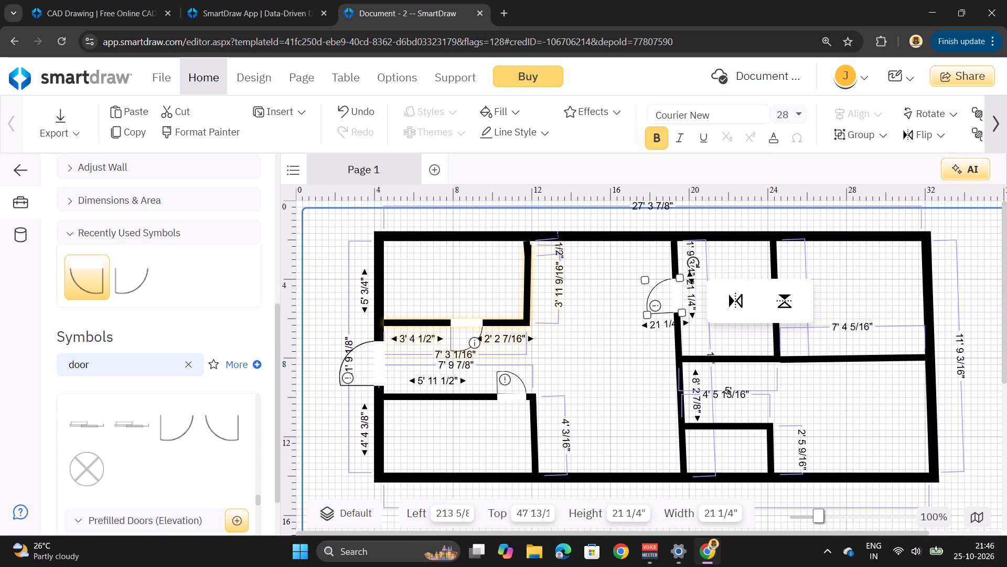
click(636, 363)
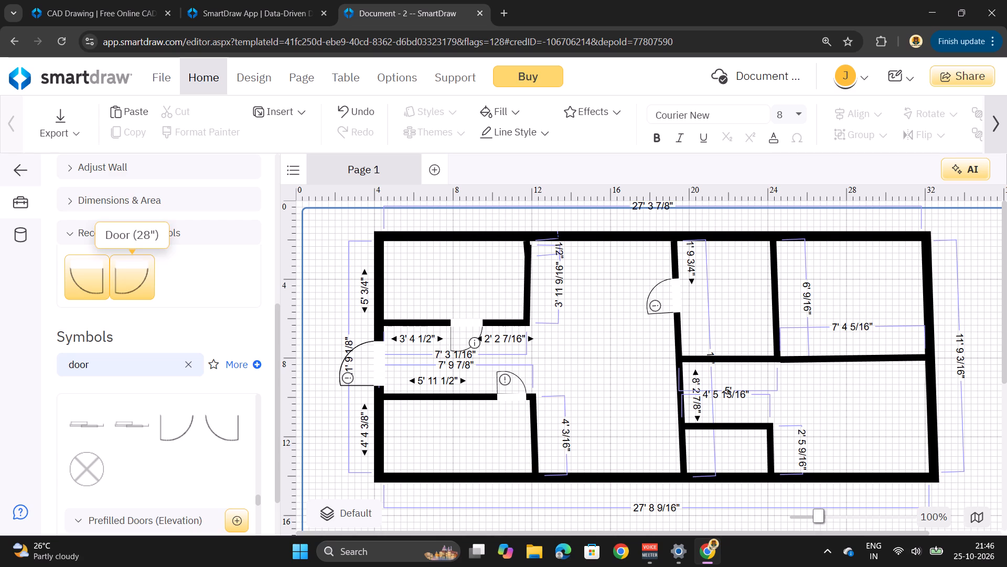
Place the opposite-hand 28" door in the wall between the upper-middle and upper-right rooms, about 2' 1" below the top wall, swinging into the upper-middle room.
drag(135, 281, 365, 325)
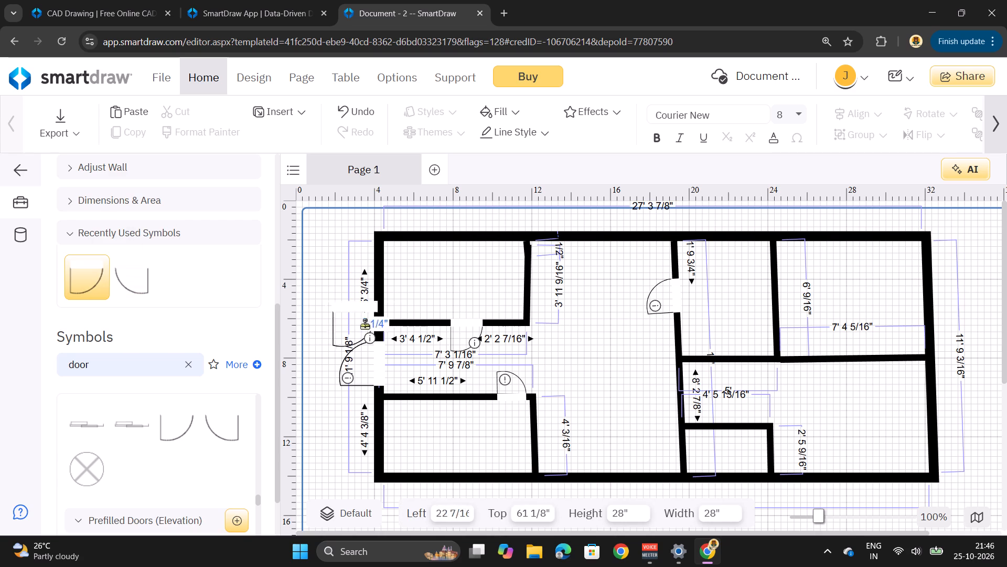
drag(365, 325, 734, 311)
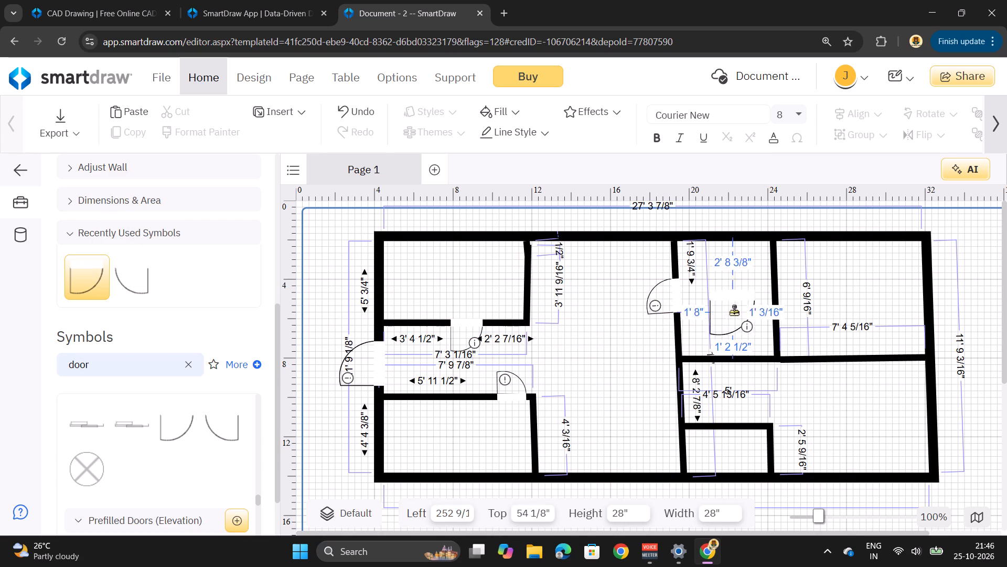
drag(734, 311, 747, 312)
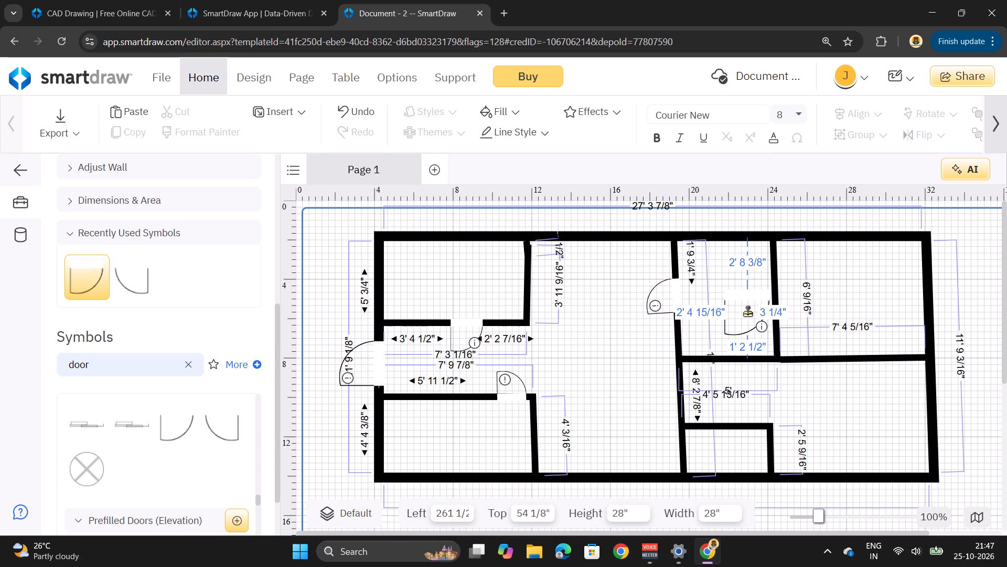
drag(747, 312, 749, 317)
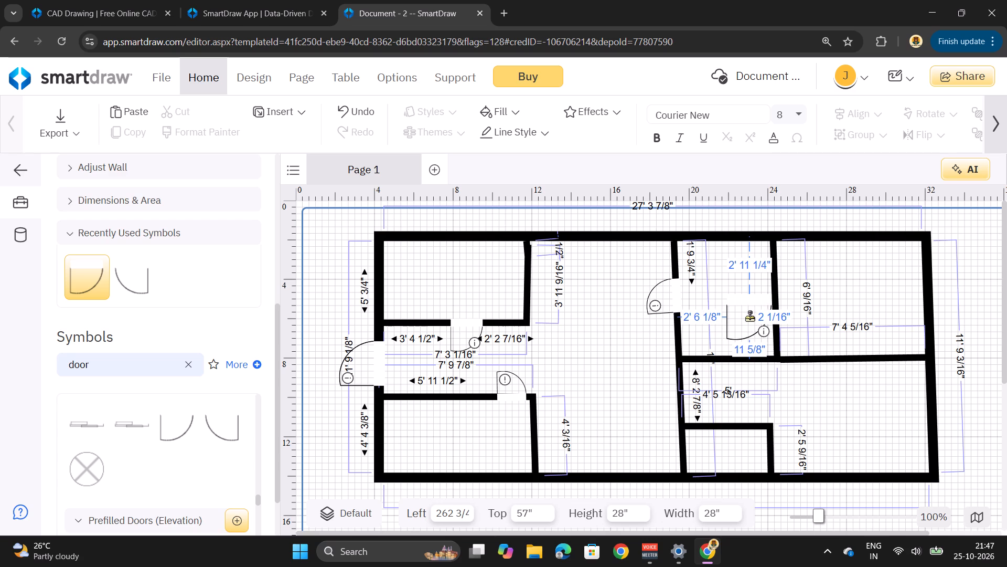
drag(749, 317, 749, 325)
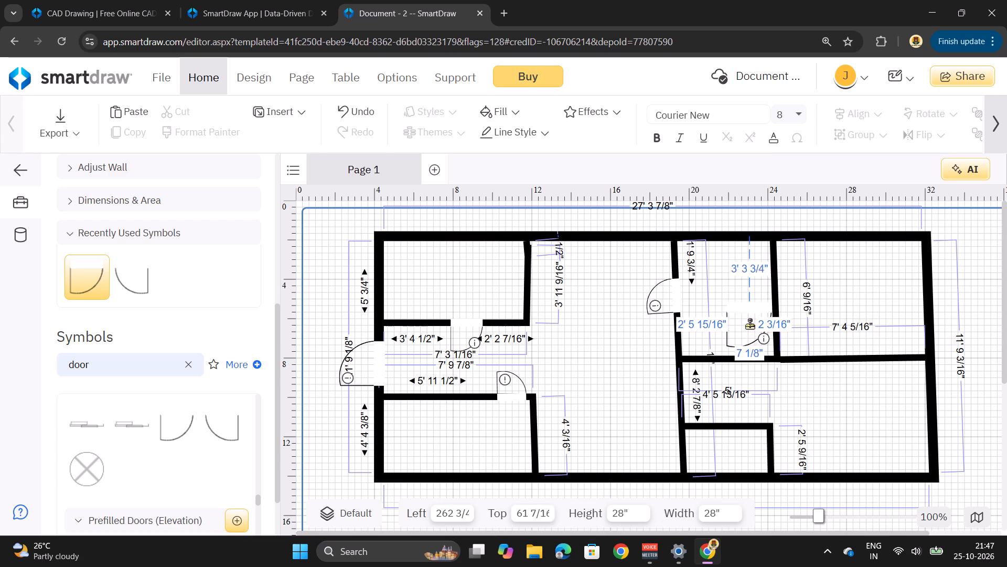
drag(749, 325, 749, 325)
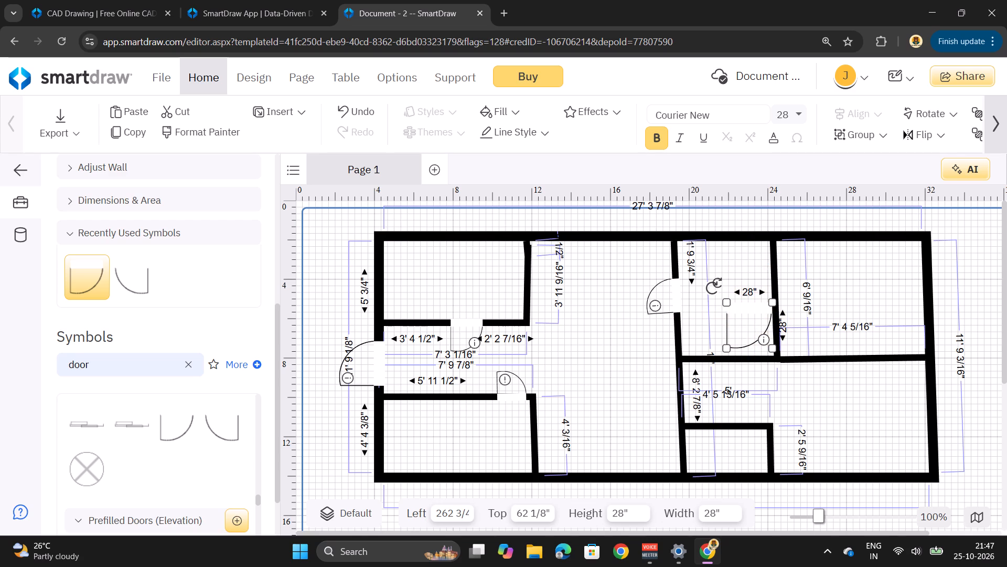
drag(711, 290, 739, 288)
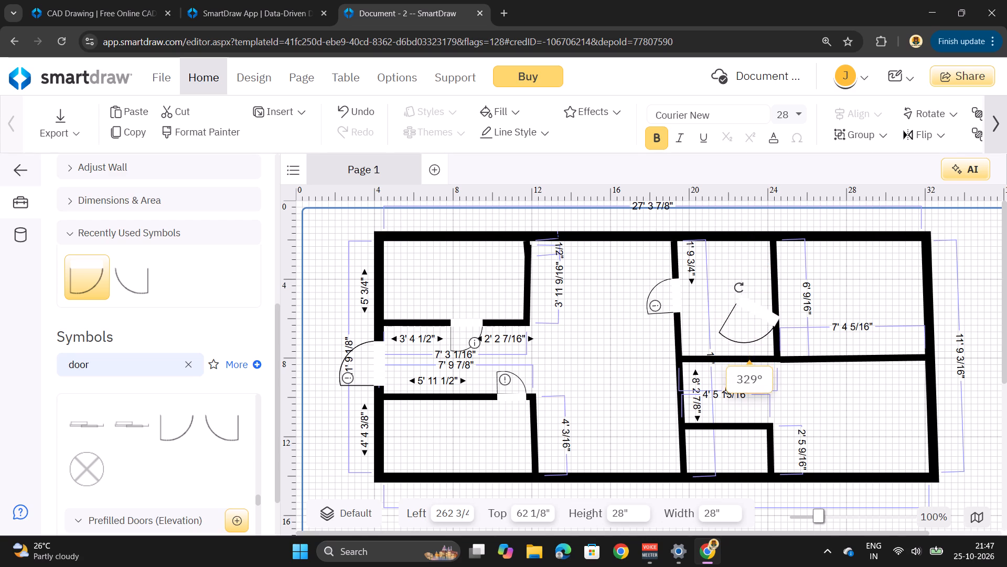
drag(739, 288, 758, 307)
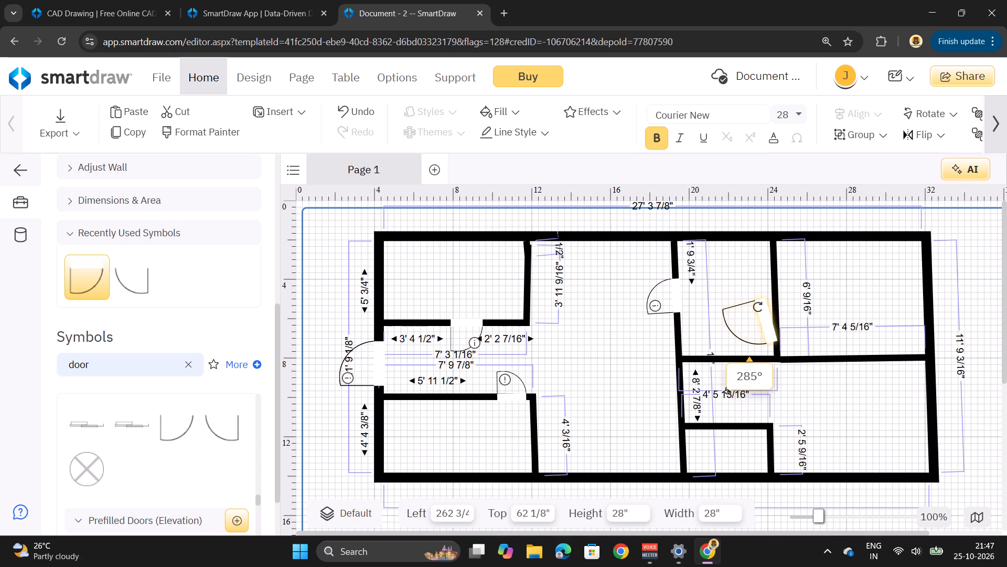
drag(758, 307, 760, 312)
drag(737, 339, 749, 322)
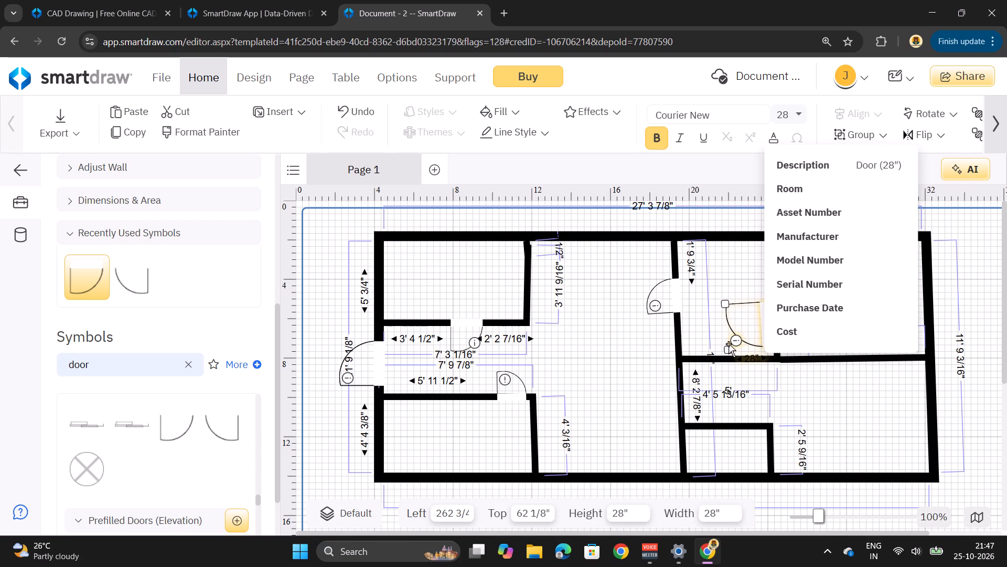
drag(729, 344, 742, 325)
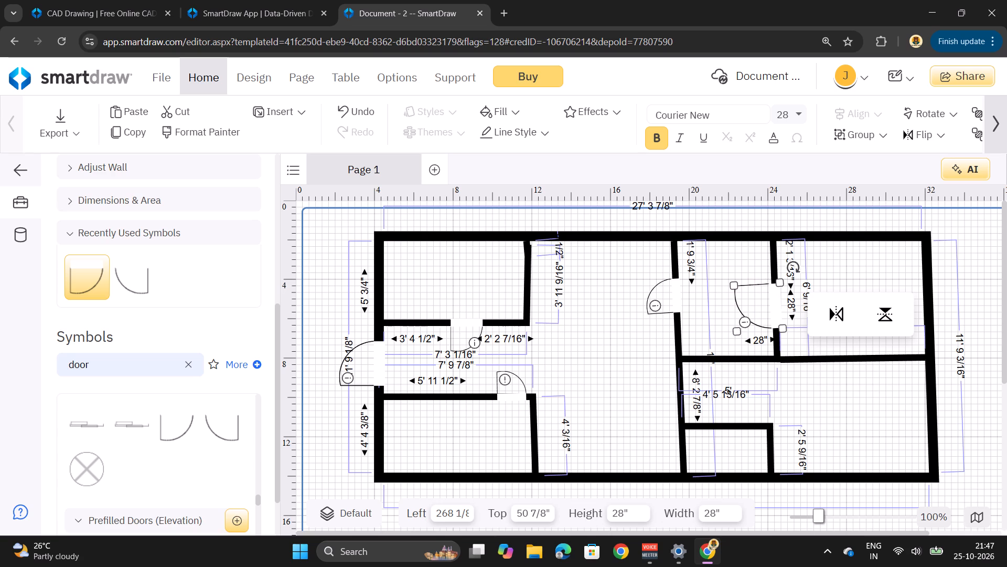
drag(732, 333, 749, 320)
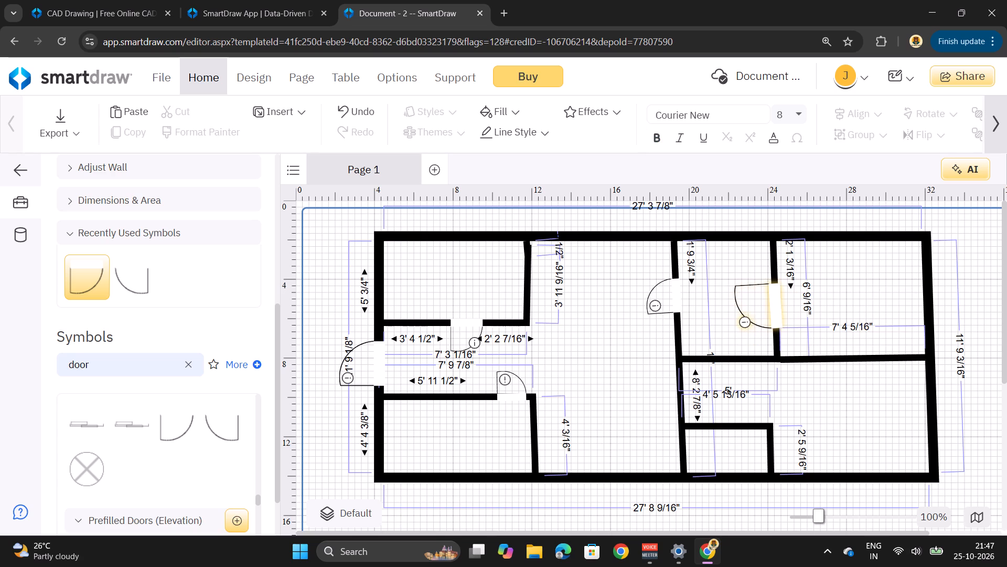
Shrink the door between the upper-middle and upper-right rooms to about 20" and slide it to about 3' 5/8" below the top wall.
click(753, 310)
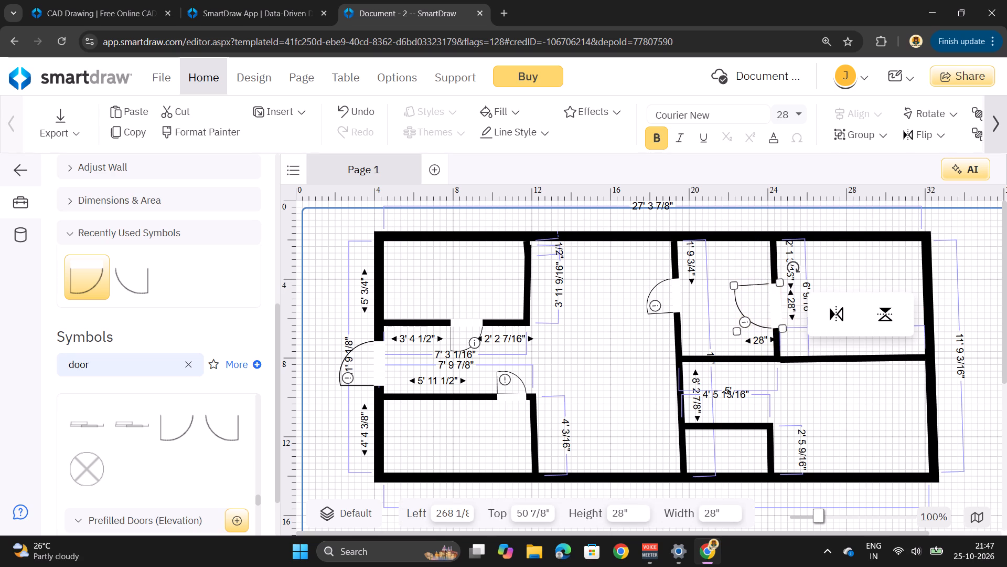
drag(734, 331, 746, 316)
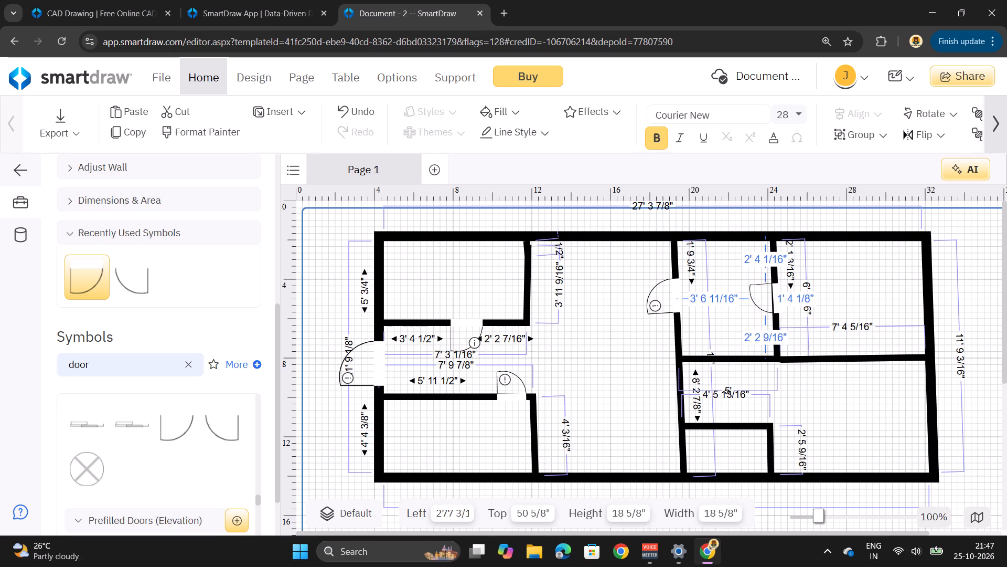
drag(746, 316, 744, 318)
drag(770, 303, 763, 310)
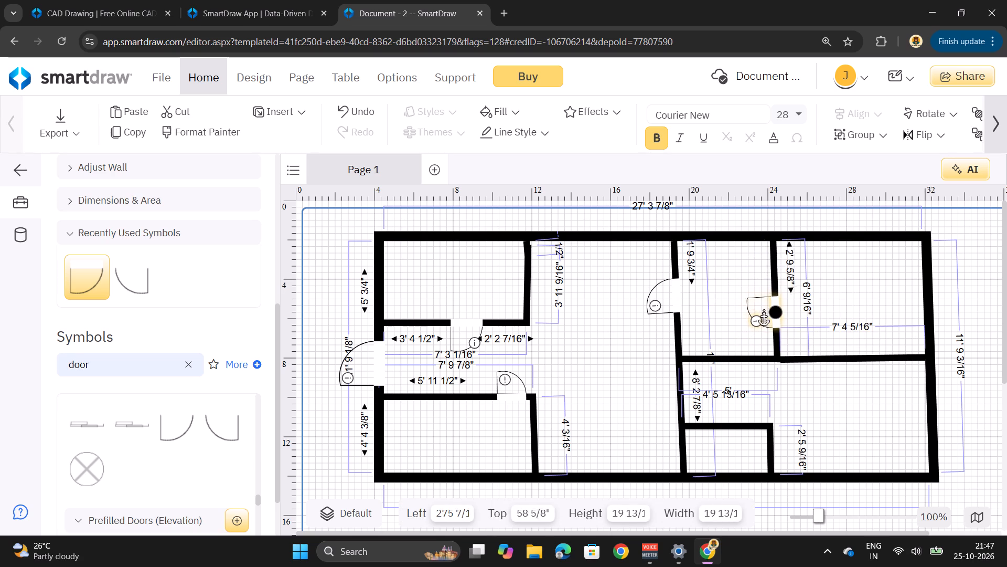
drag(763, 310, 757, 314)
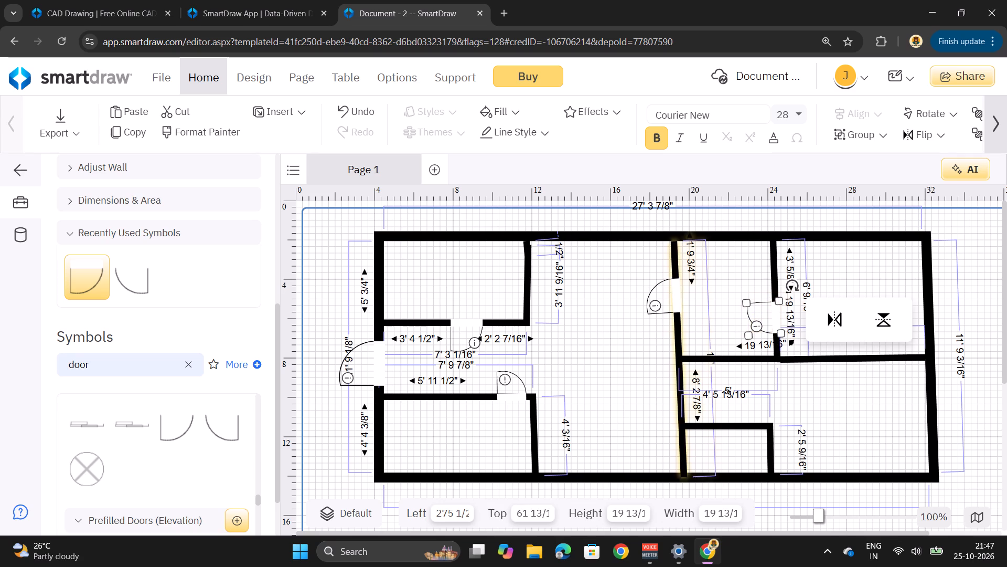
click(588, 332)
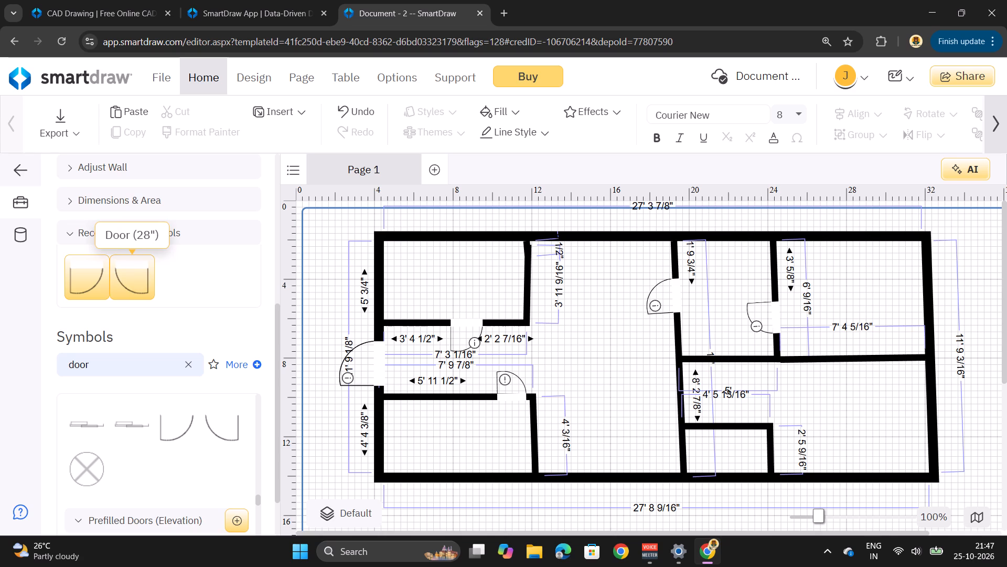
Add the opposite-hand 28" door in the central room, rotated so its opening faces the vertical wall beside the lower-right rooms.
drag(125, 282, 580, 396)
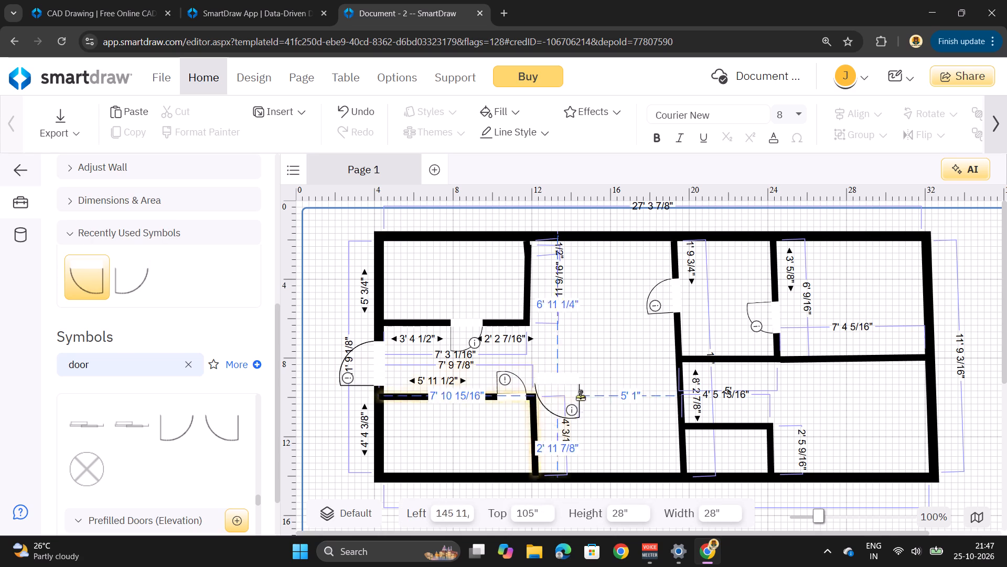
drag(580, 396, 612, 382)
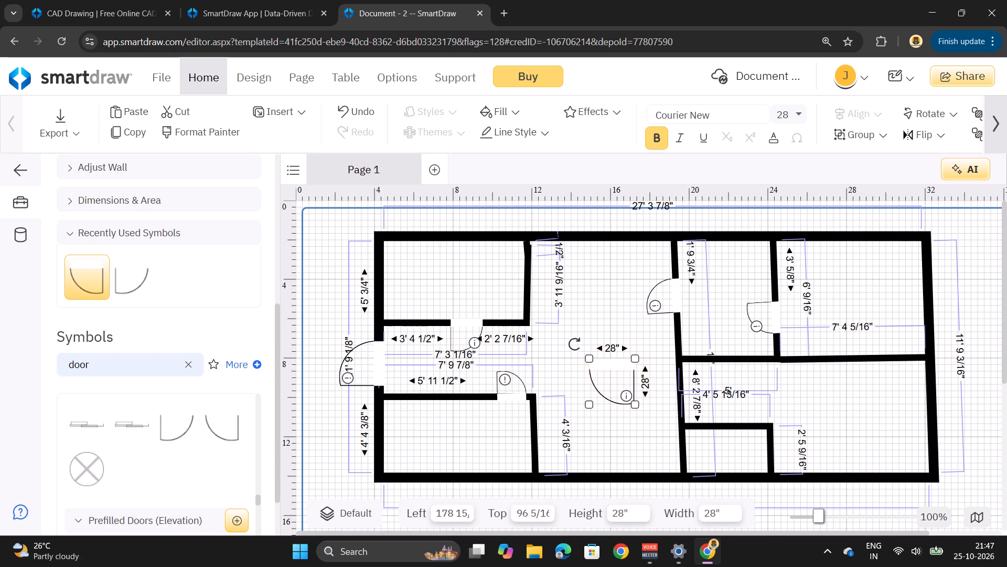
drag(572, 343, 601, 343)
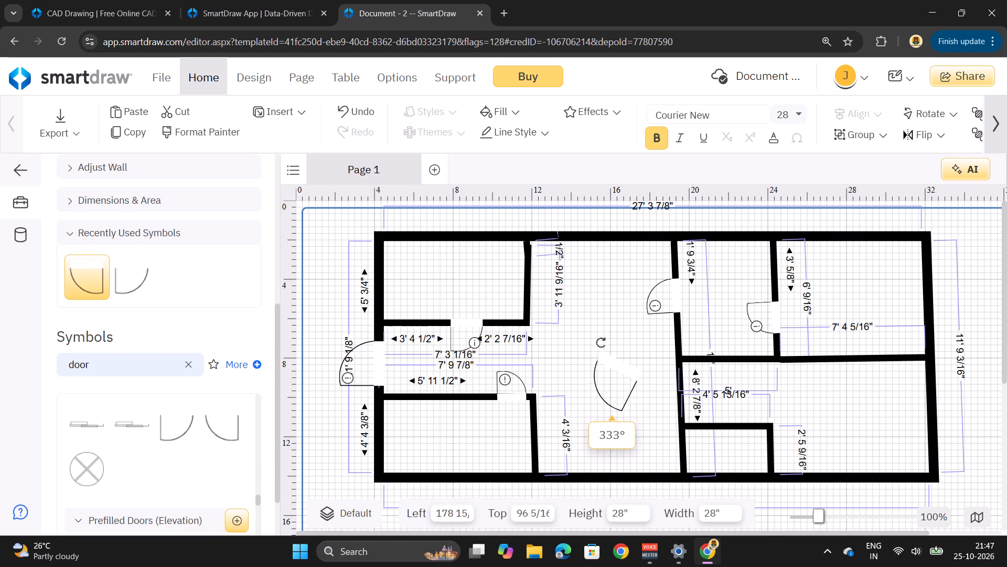
drag(601, 343, 623, 365)
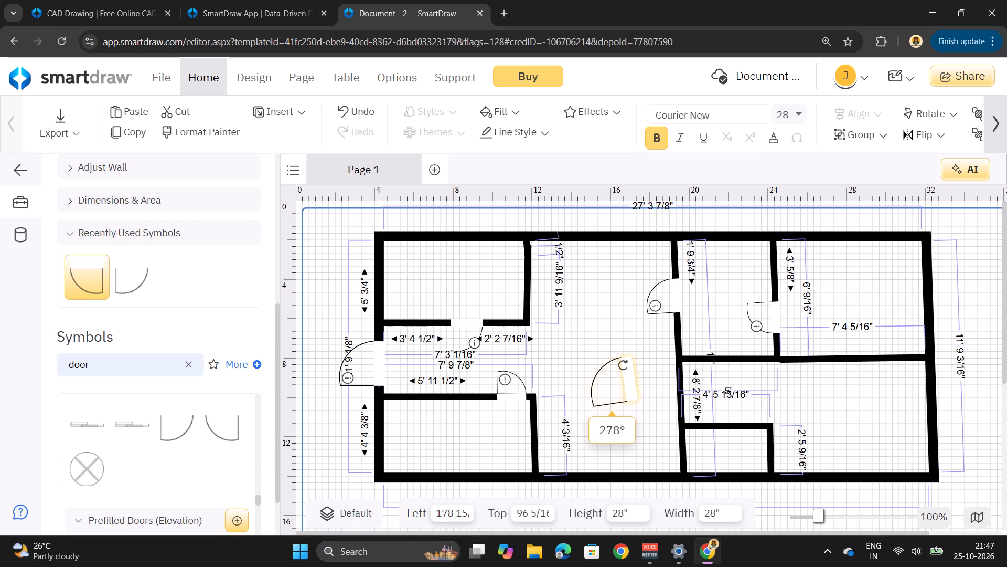
drag(623, 365, 623, 368)
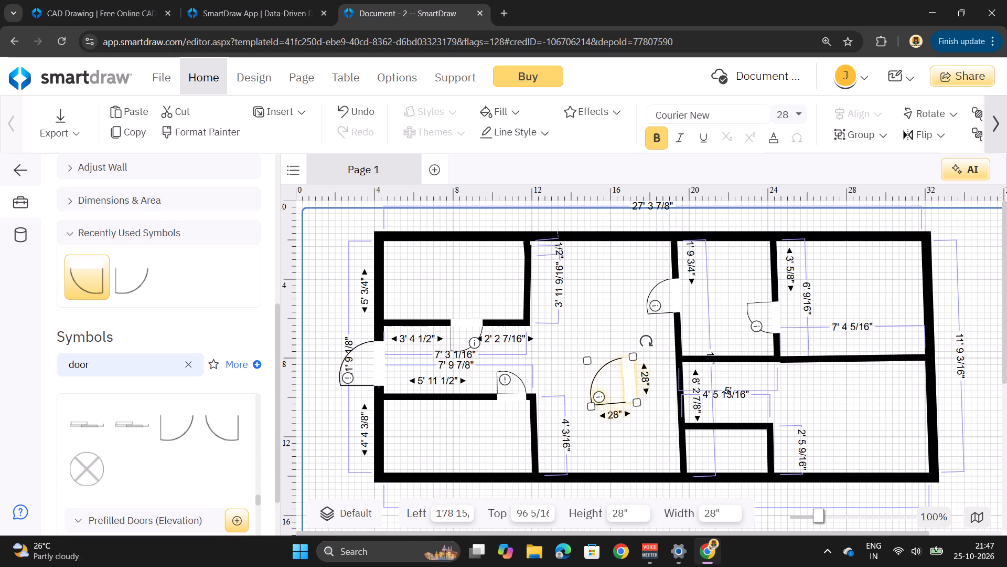
Shrink this door to about 19 5/8" and fit it into the central room's right-hand wall, about 3' 5" above the bottom exterior wall.
drag(594, 405, 617, 391)
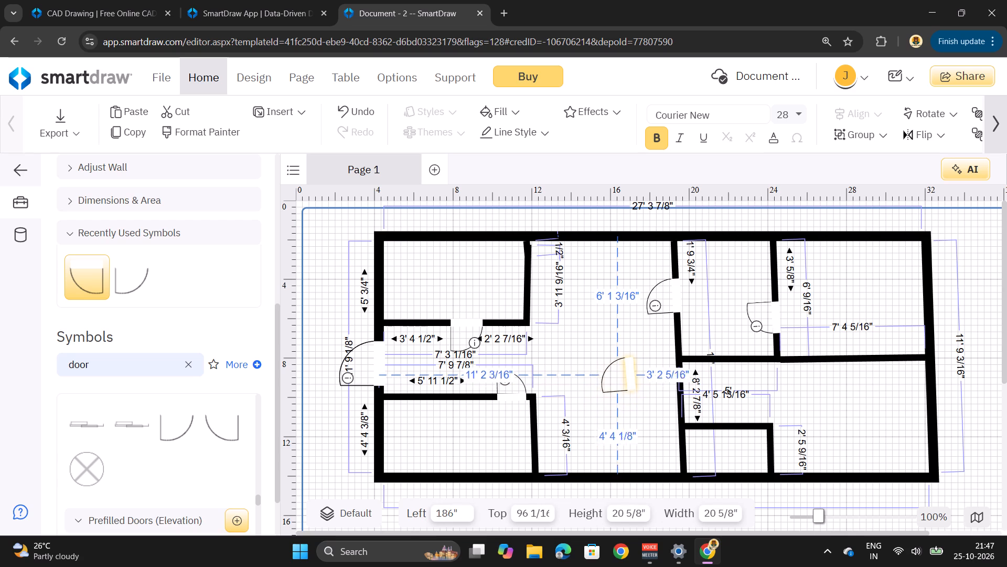
drag(617, 391, 609, 391)
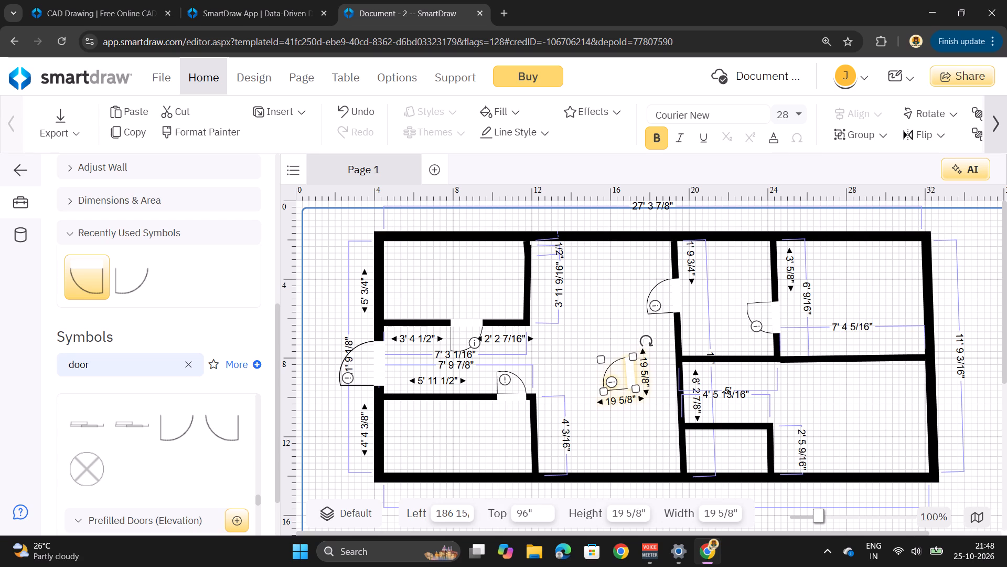
drag(617, 375, 637, 402)
drag(621, 370, 668, 390)
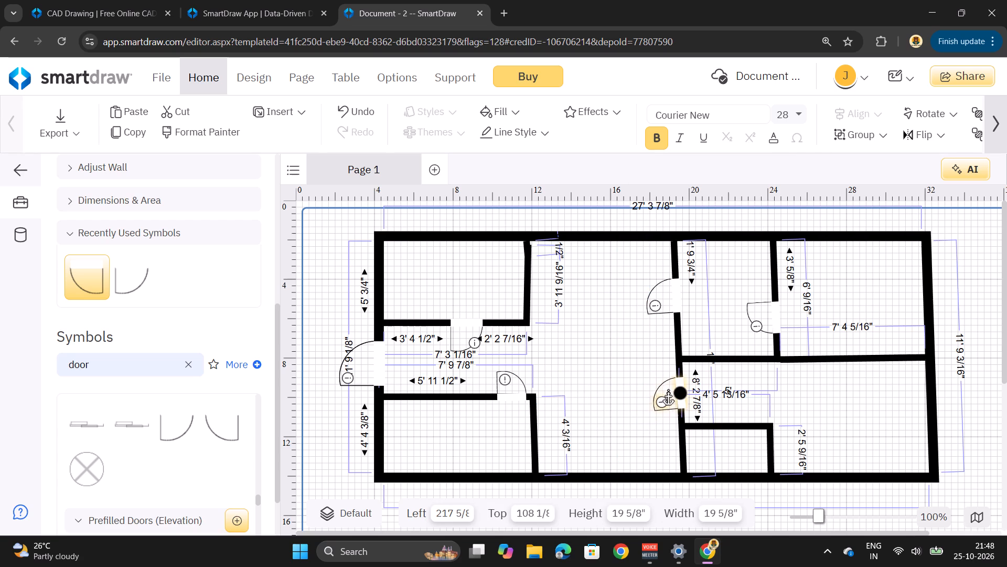
drag(668, 390, 668, 389)
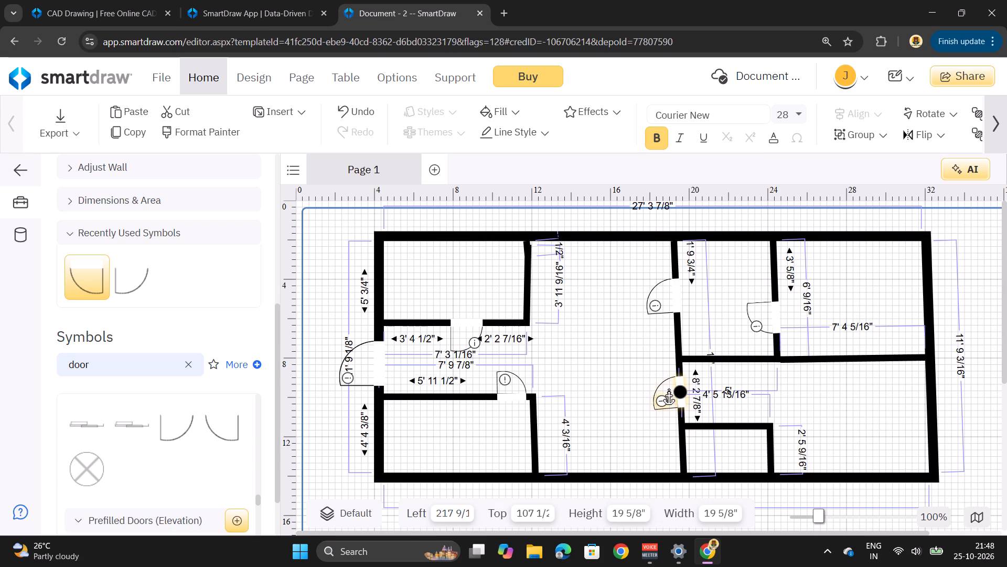
drag(668, 389, 669, 389)
click(586, 352)
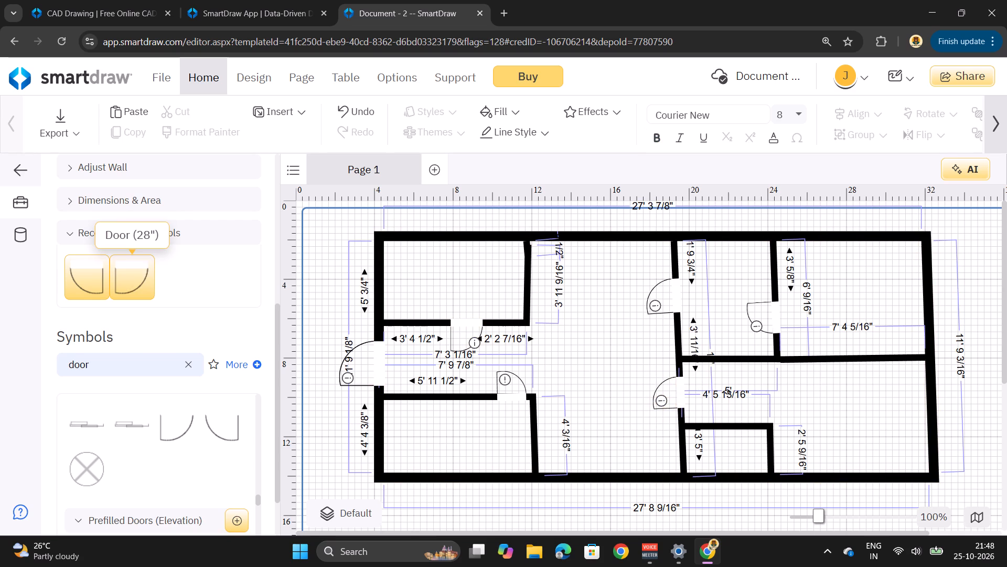
Fit an opposite-hand door of about 21" between the upper-right and lower-right rooms, about 3' 8 1/4" from the upper-middle room's wall, swinging down.
drag(123, 282, 922, 408)
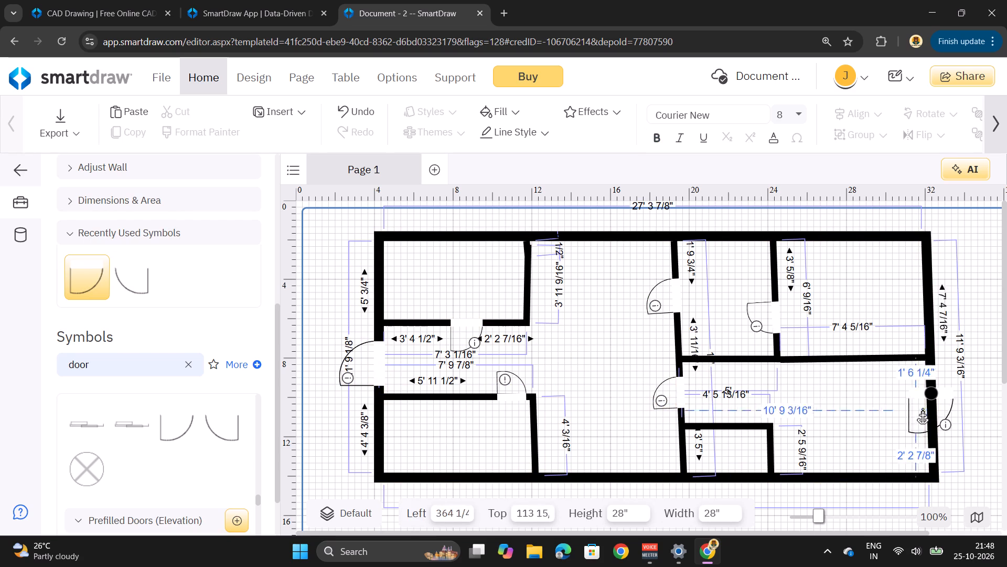
drag(922, 408, 881, 392)
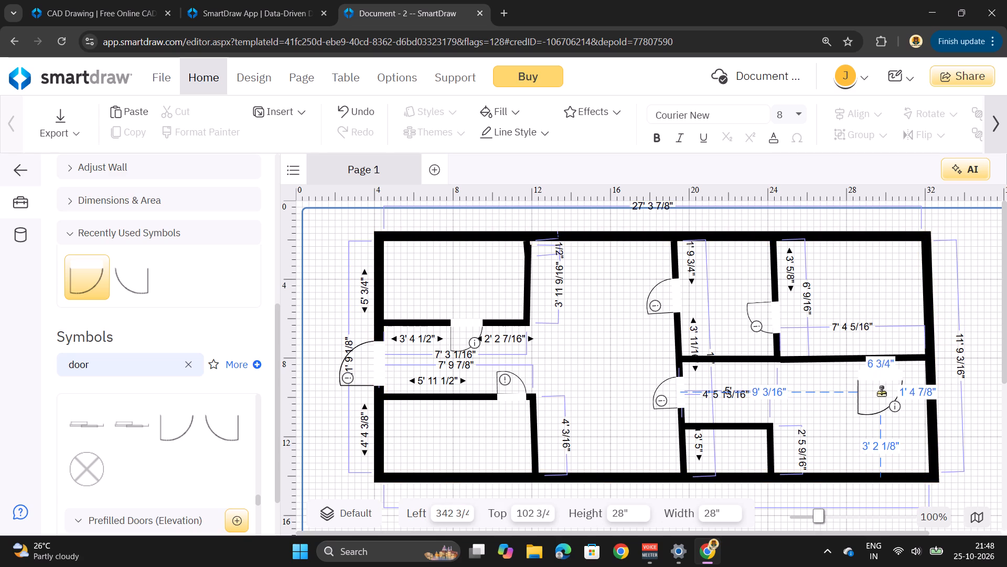
drag(881, 392, 880, 367)
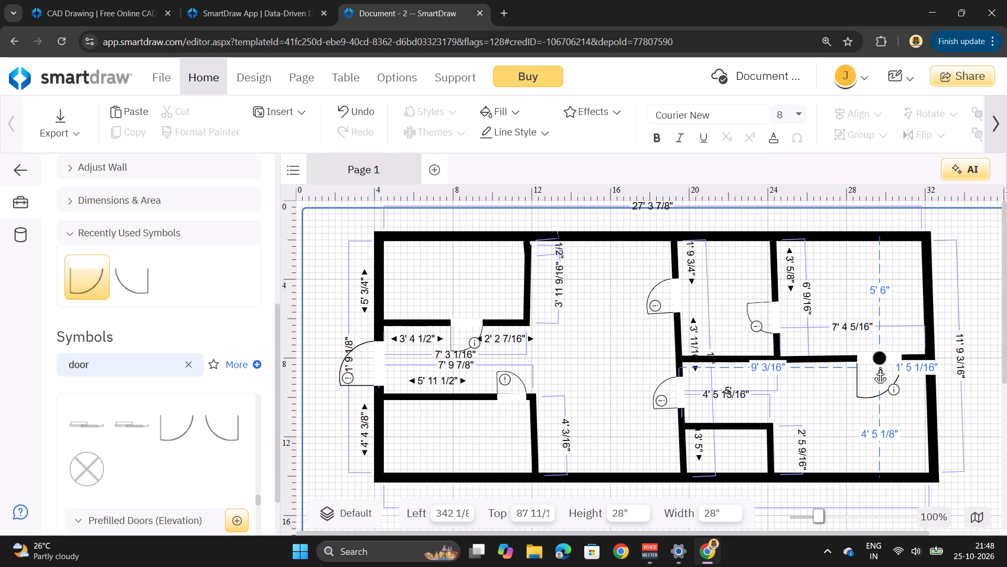
drag(880, 367, 871, 365)
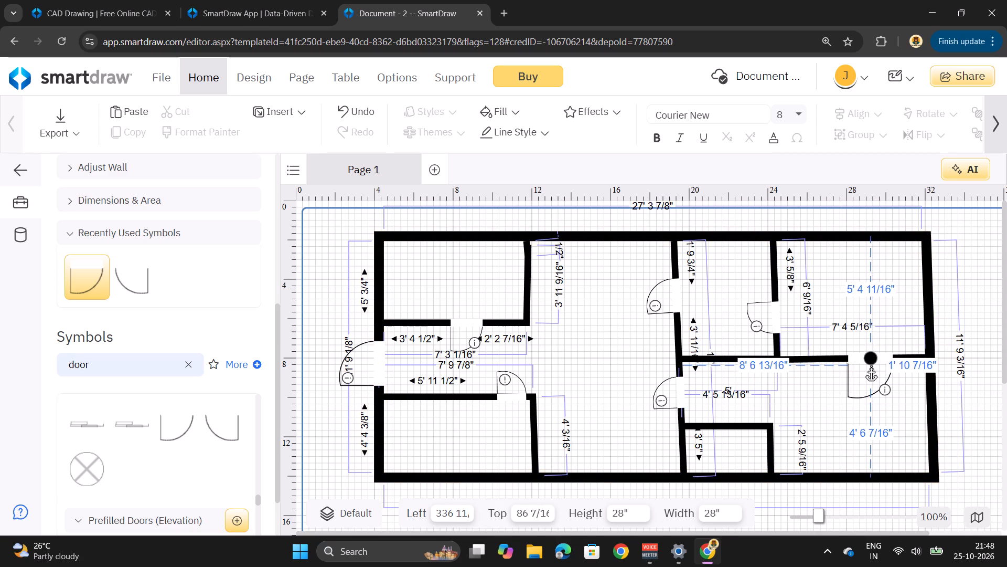
drag(891, 397, 888, 388)
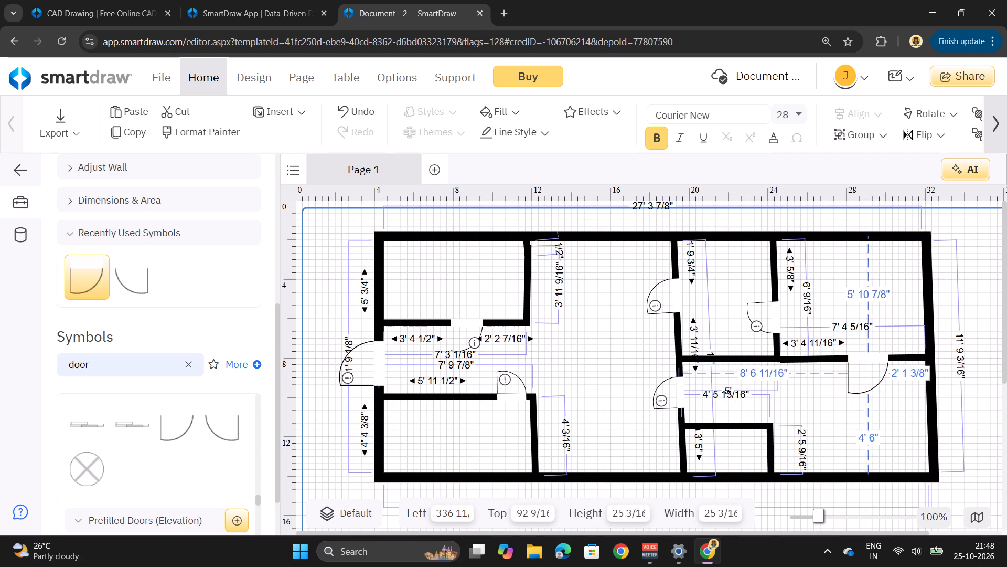
drag(888, 388, 883, 378)
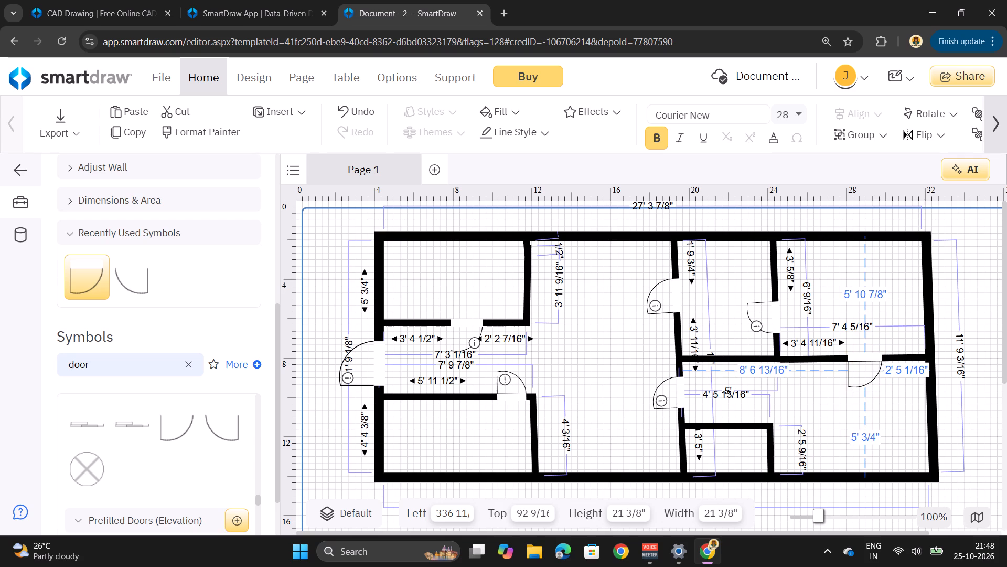
drag(883, 378, 882, 380)
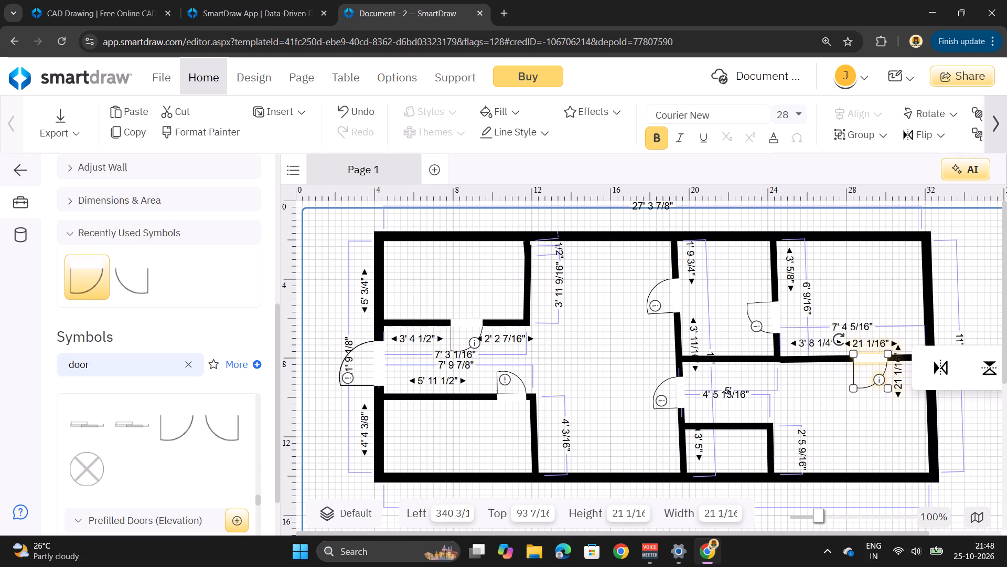
click(847, 277)
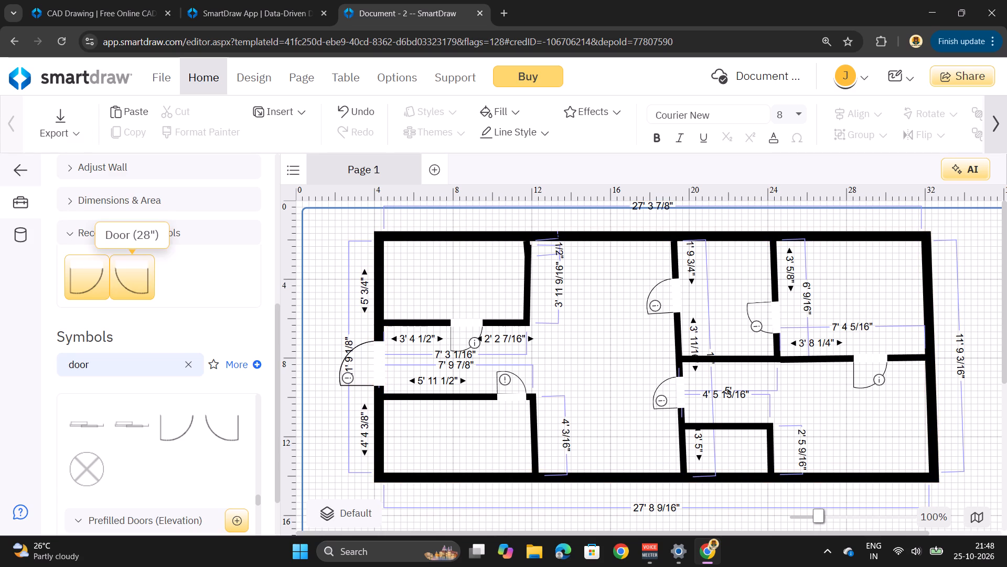
Add the opposite-hand 28" door in the lower-right room, shrink it to about 19 1/8" and rotate it about 180°.
drag(136, 281, 564, 409)
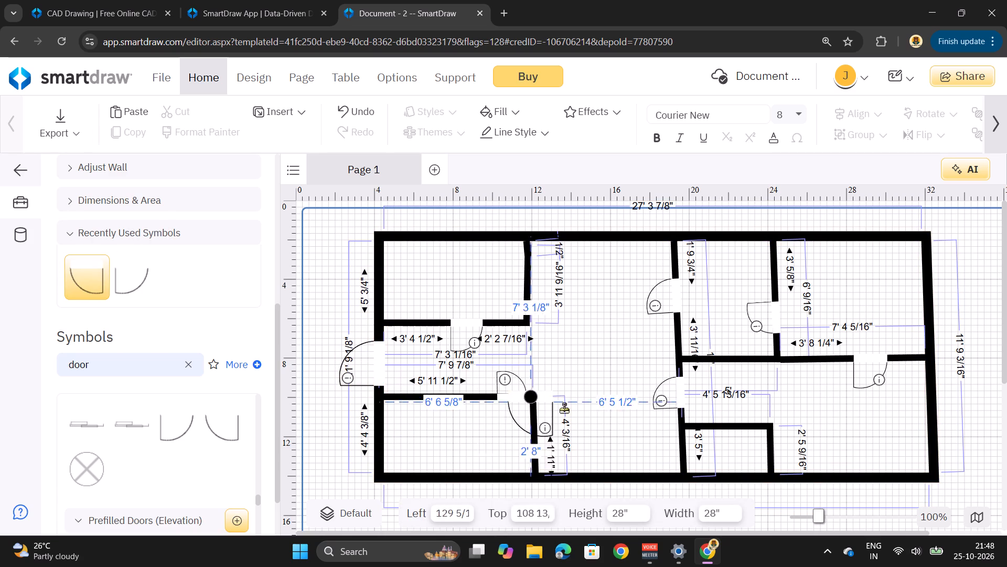
drag(564, 409, 847, 415)
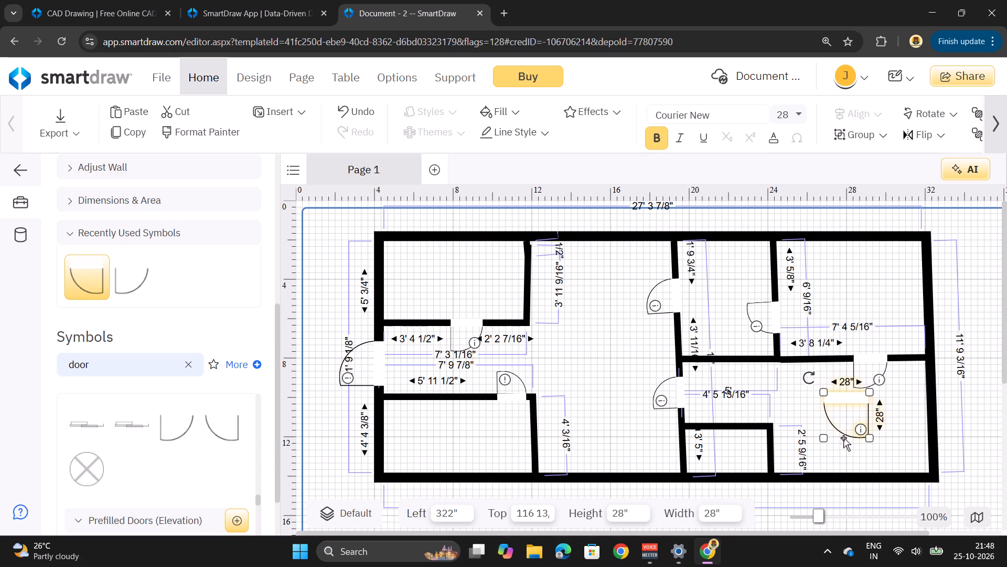
drag(873, 439, 867, 440)
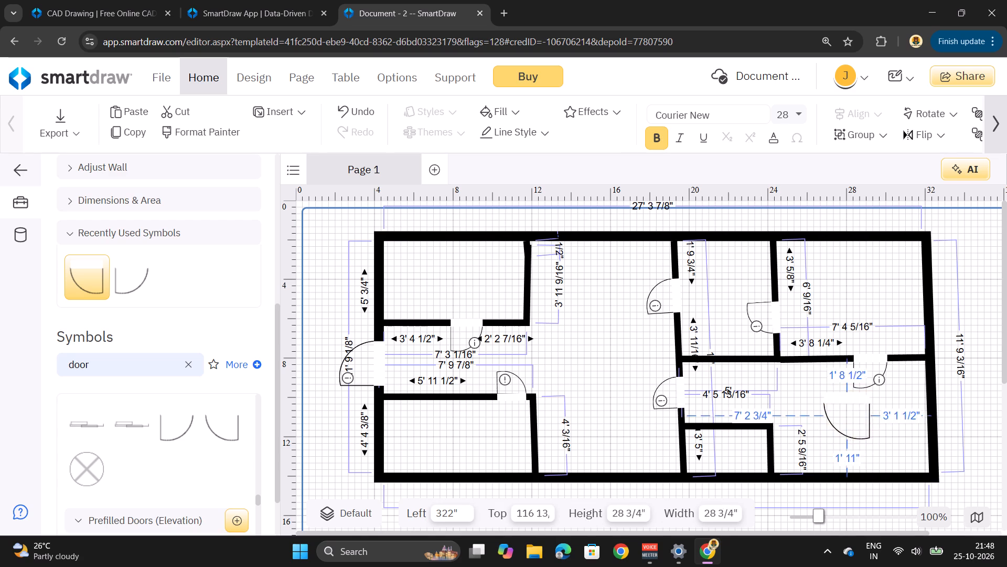
drag(867, 440, 855, 460)
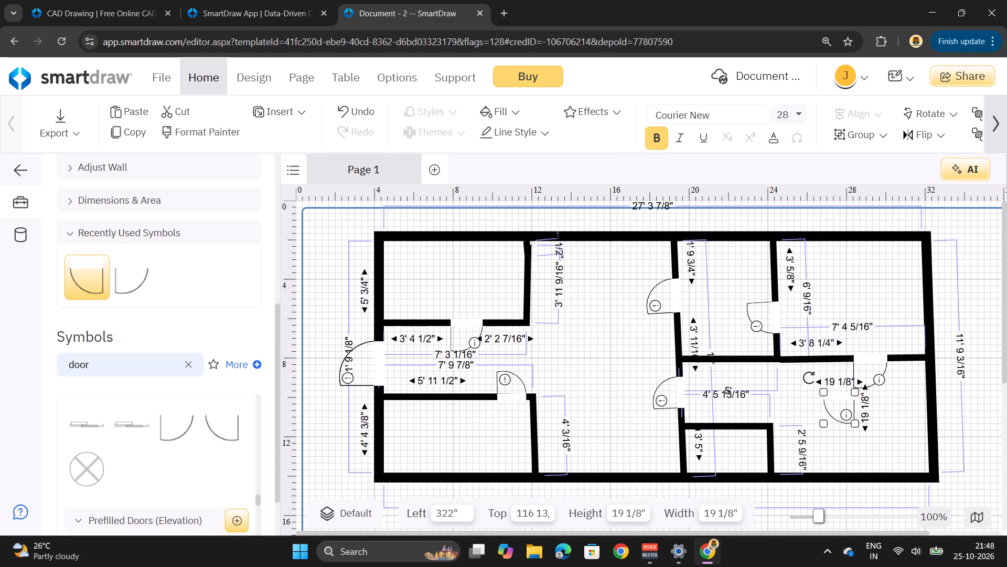
drag(810, 379, 808, 433)
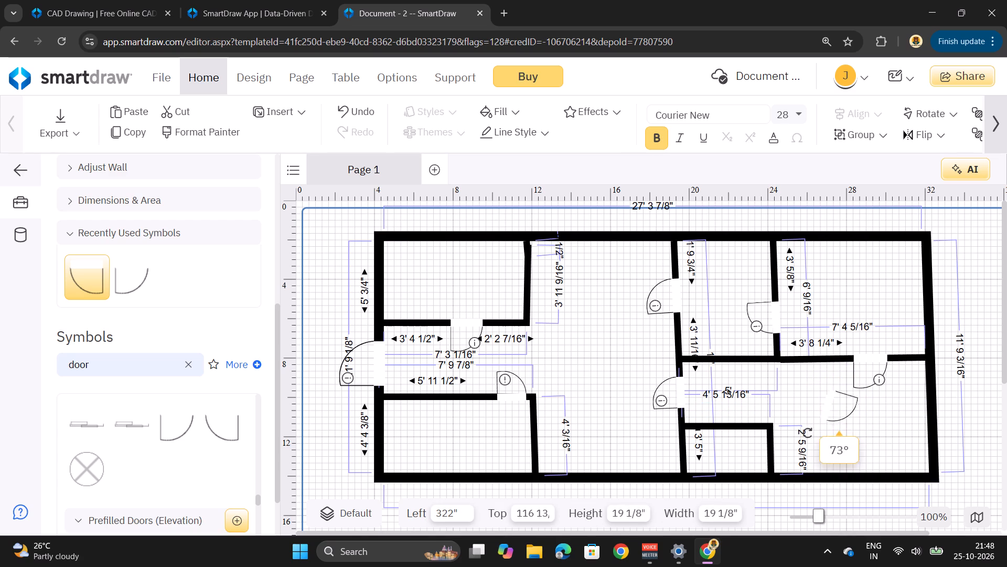
drag(808, 433, 871, 438)
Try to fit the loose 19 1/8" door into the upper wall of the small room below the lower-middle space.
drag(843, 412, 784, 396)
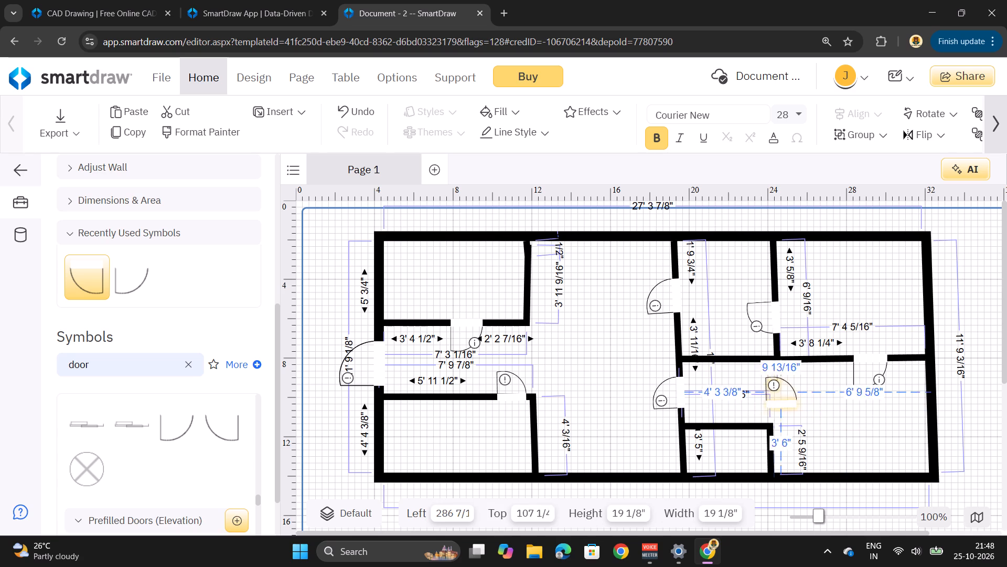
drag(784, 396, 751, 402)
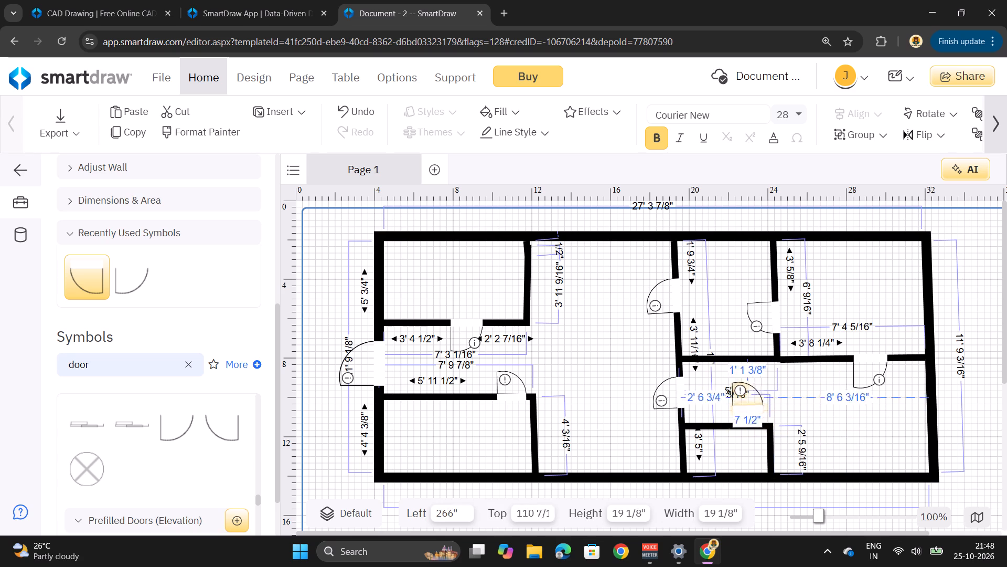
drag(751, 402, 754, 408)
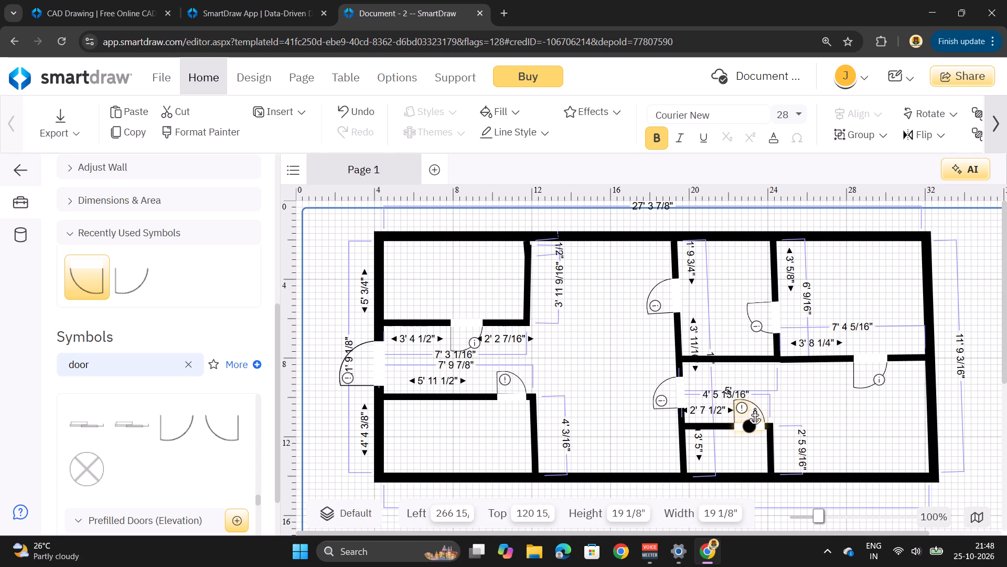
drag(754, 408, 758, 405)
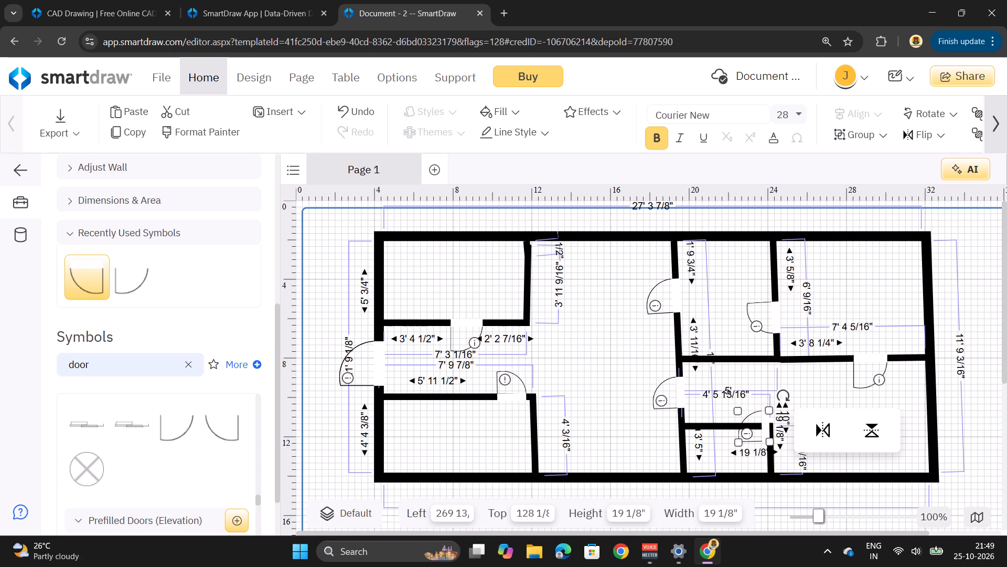
Turn the 19 1/8" door back so its opening faces down and fit it into the small room's upper wall, about 2' 9 1/2" from the central room's wall.
drag(753, 413, 755, 394)
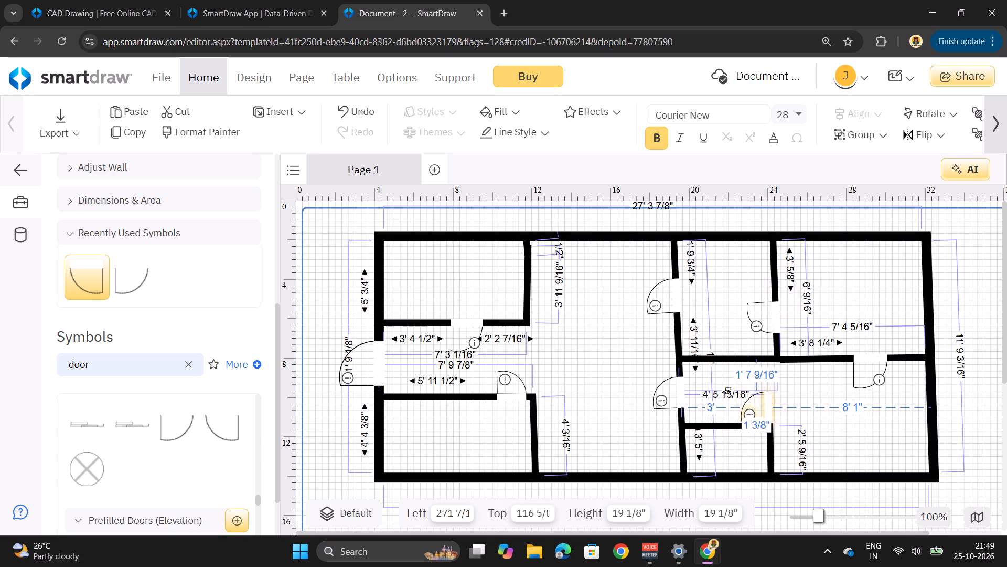
drag(755, 394, 760, 384)
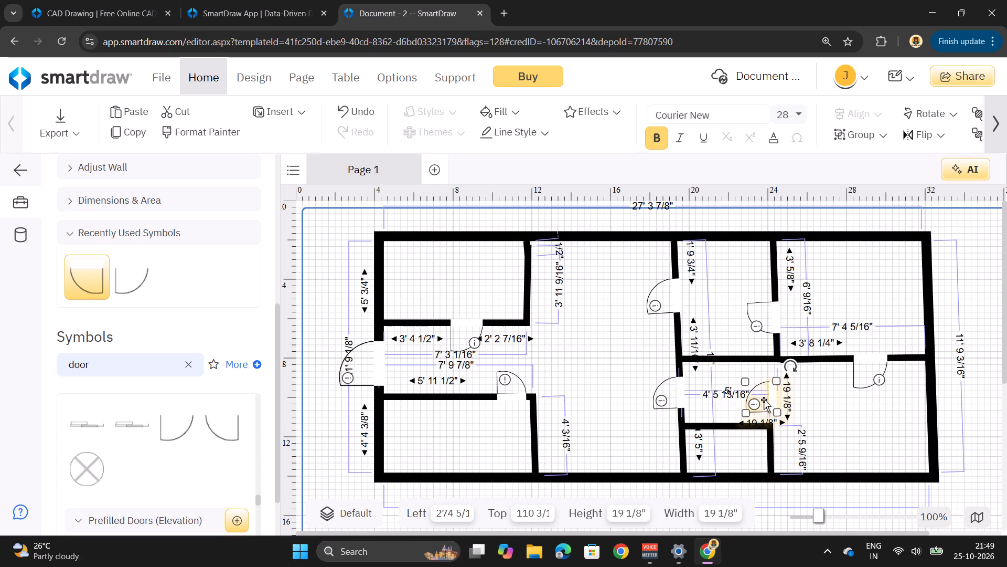
click(746, 407)
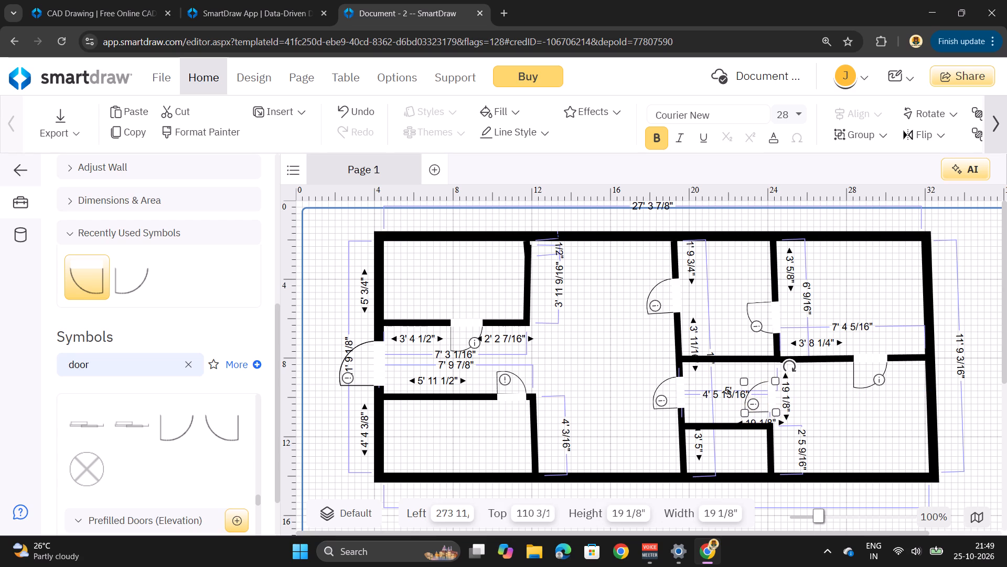
drag(739, 374, 746, 375)
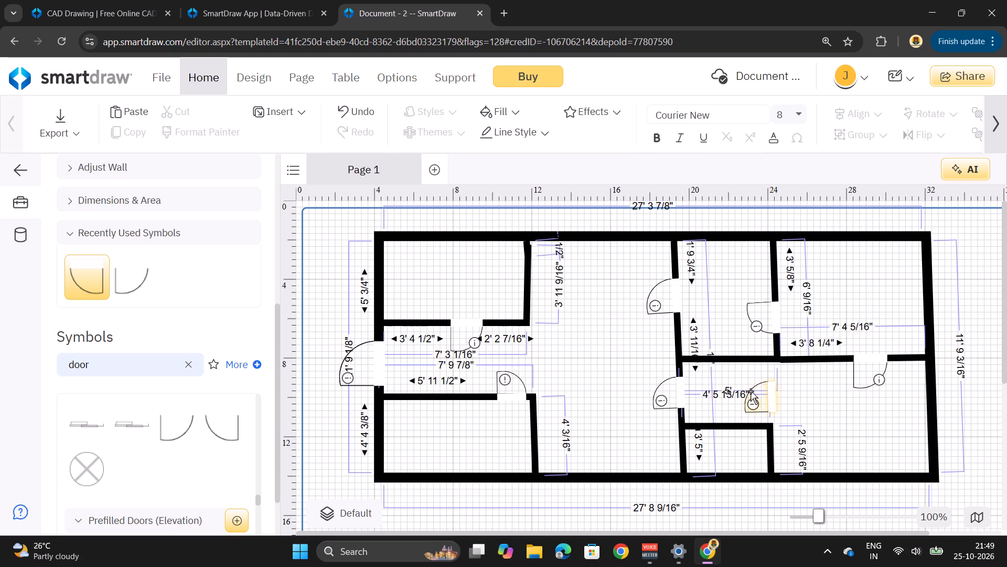
click(756, 395)
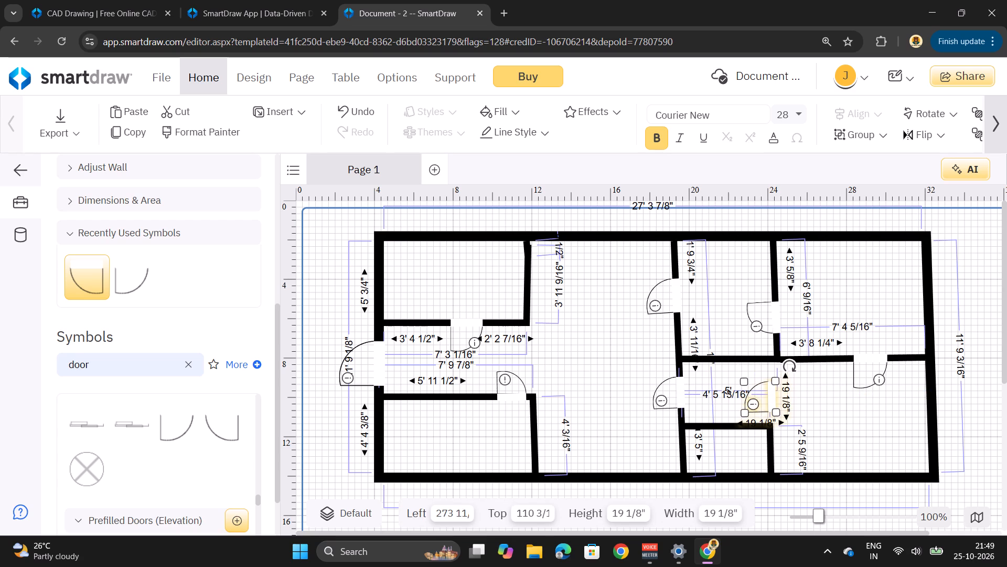
drag(794, 363, 784, 419)
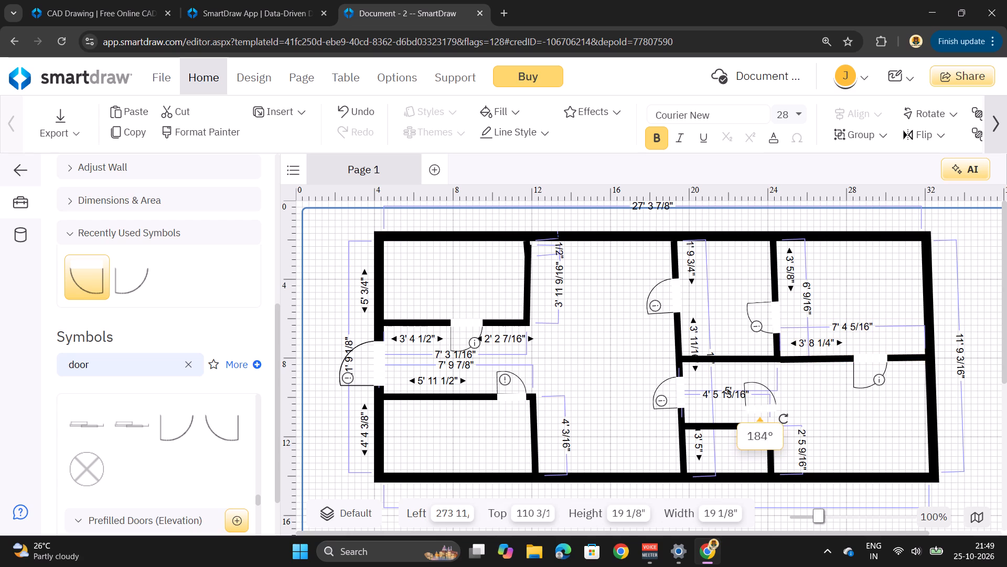
drag(784, 419, 783, 422)
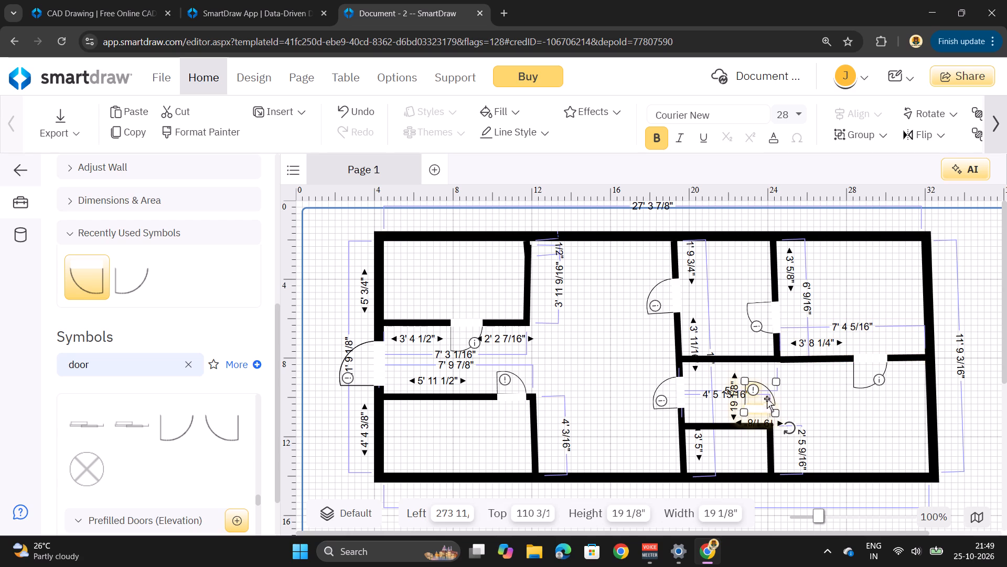
drag(767, 395, 759, 406)
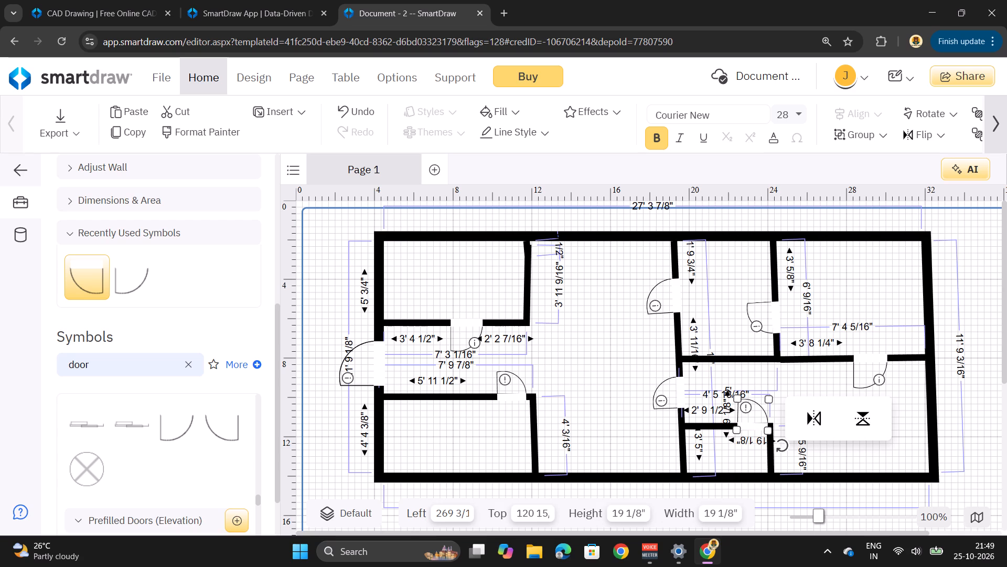
click(777, 377)
click(751, 403)
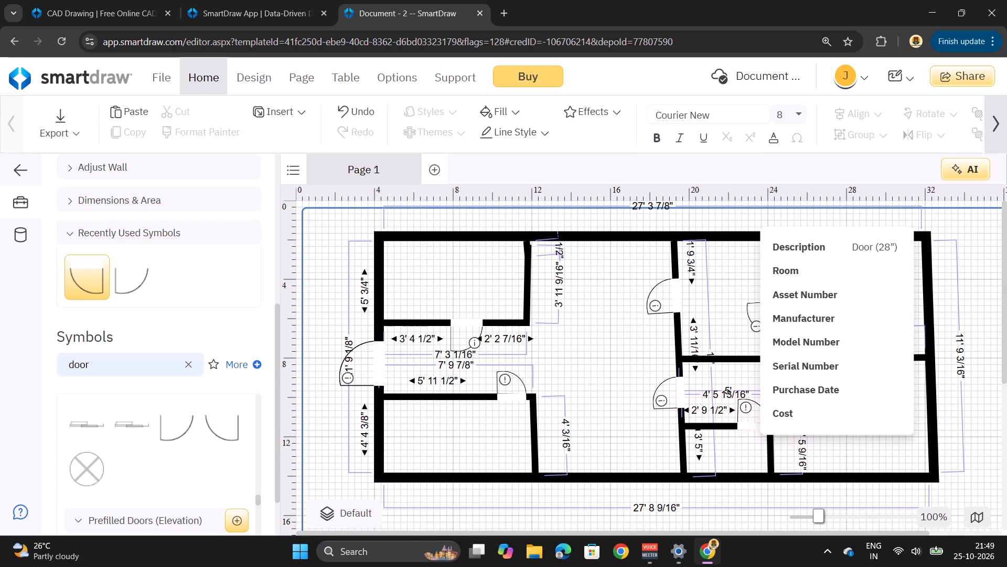
click(758, 373)
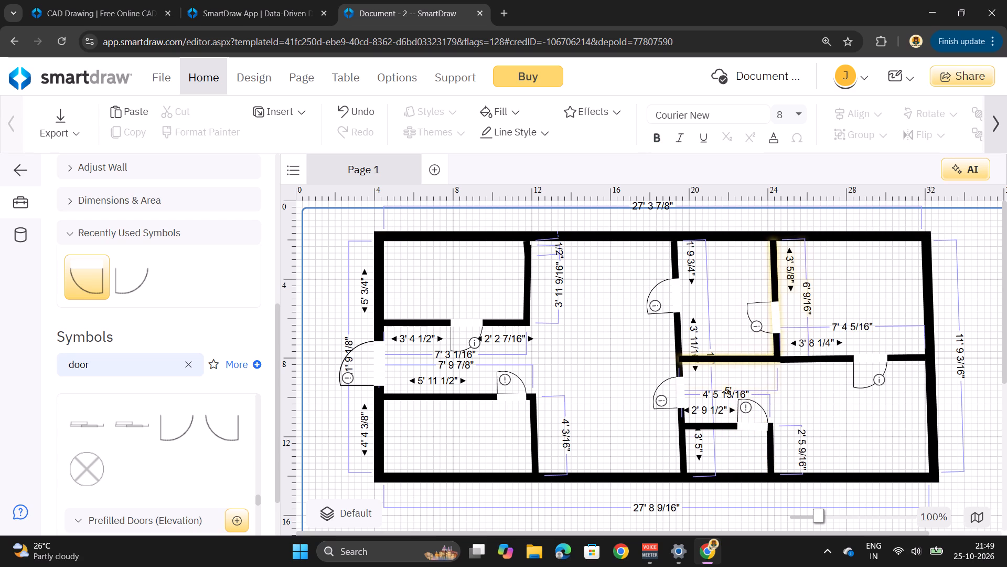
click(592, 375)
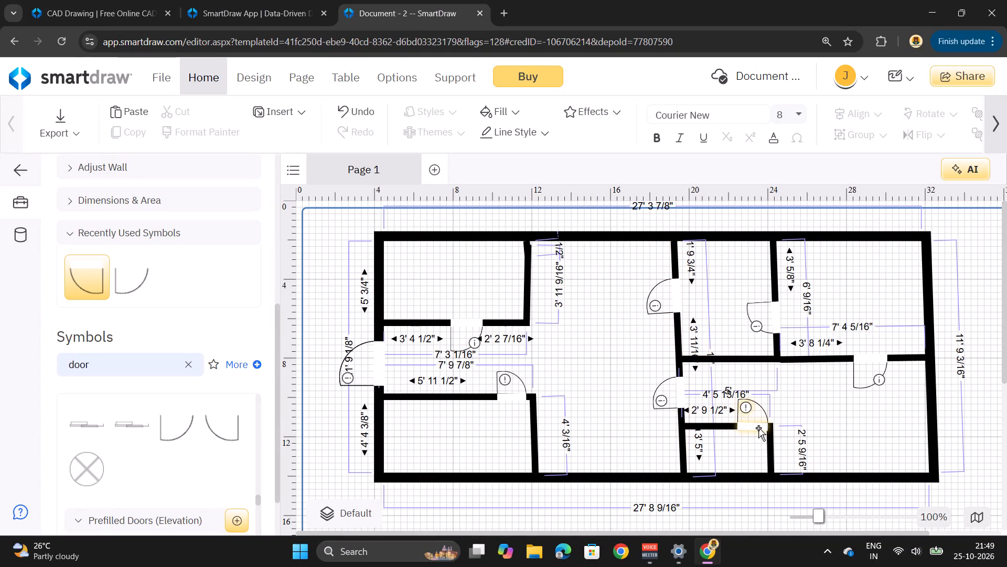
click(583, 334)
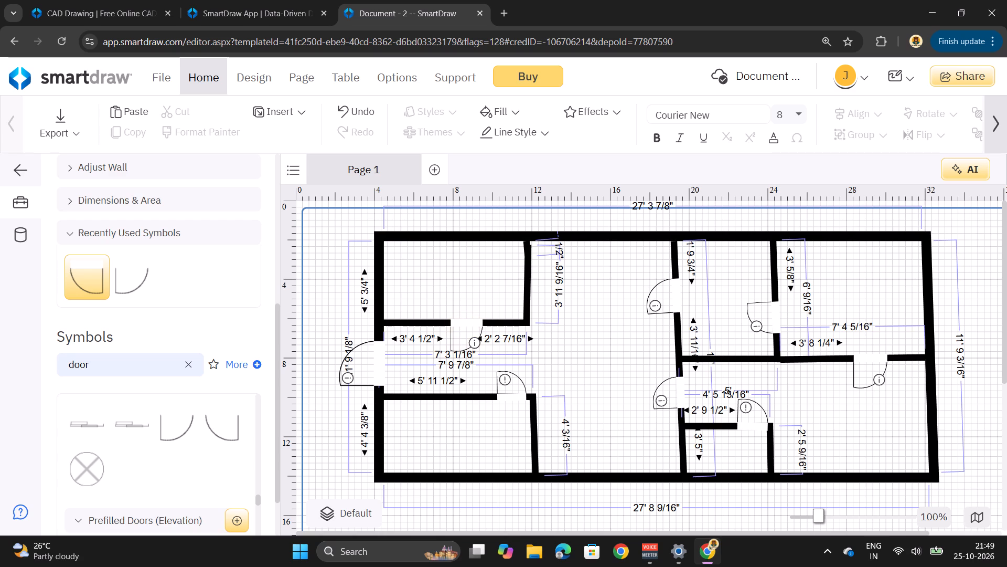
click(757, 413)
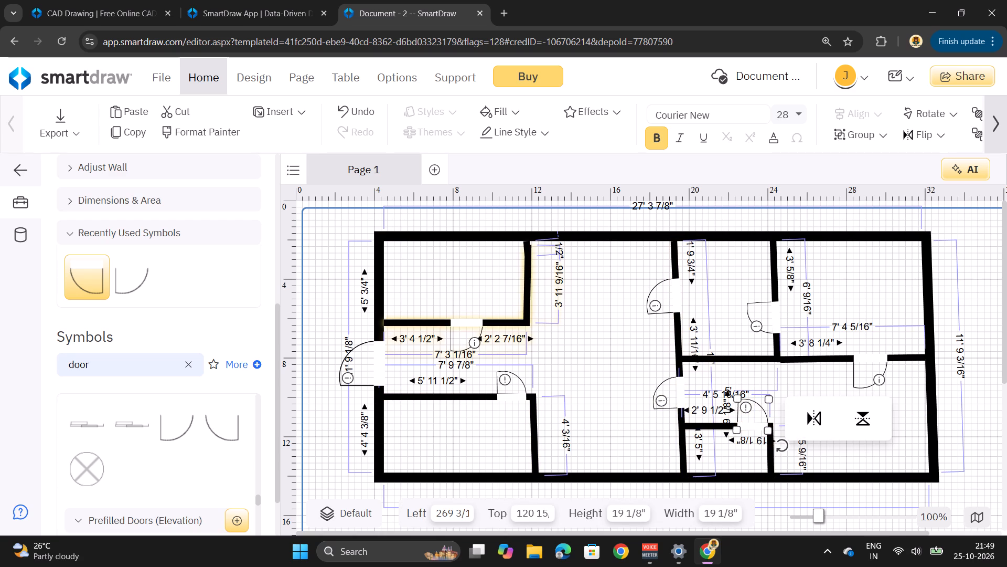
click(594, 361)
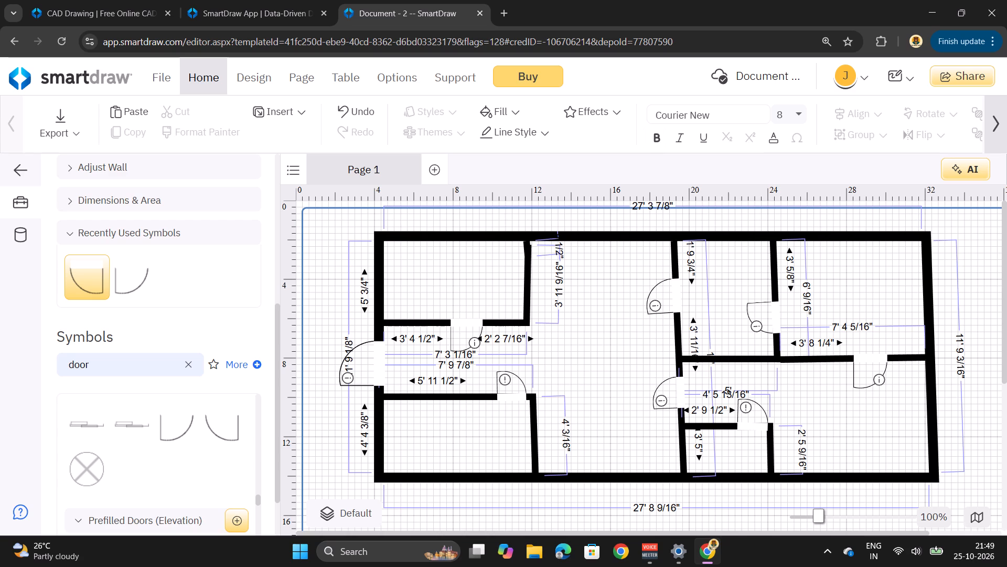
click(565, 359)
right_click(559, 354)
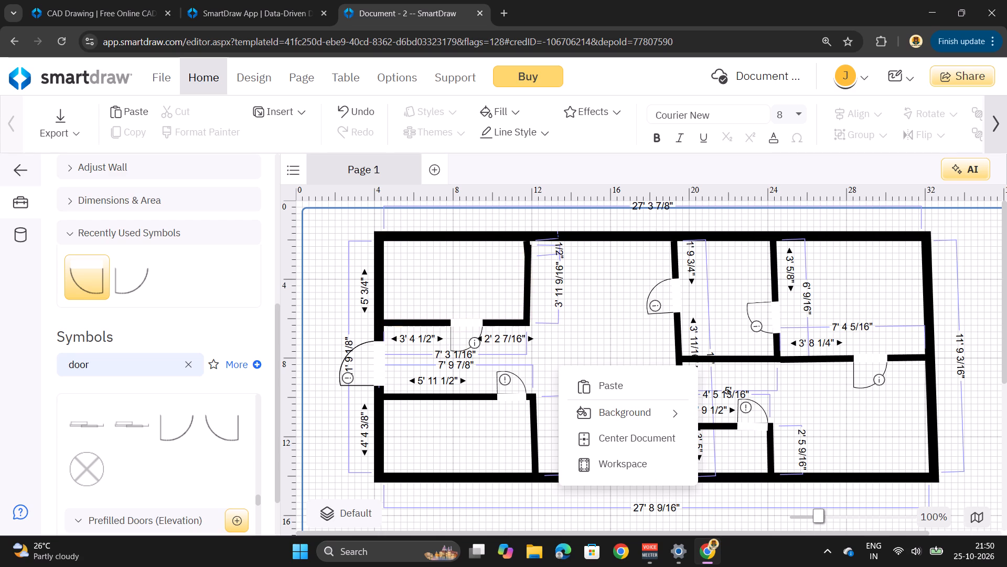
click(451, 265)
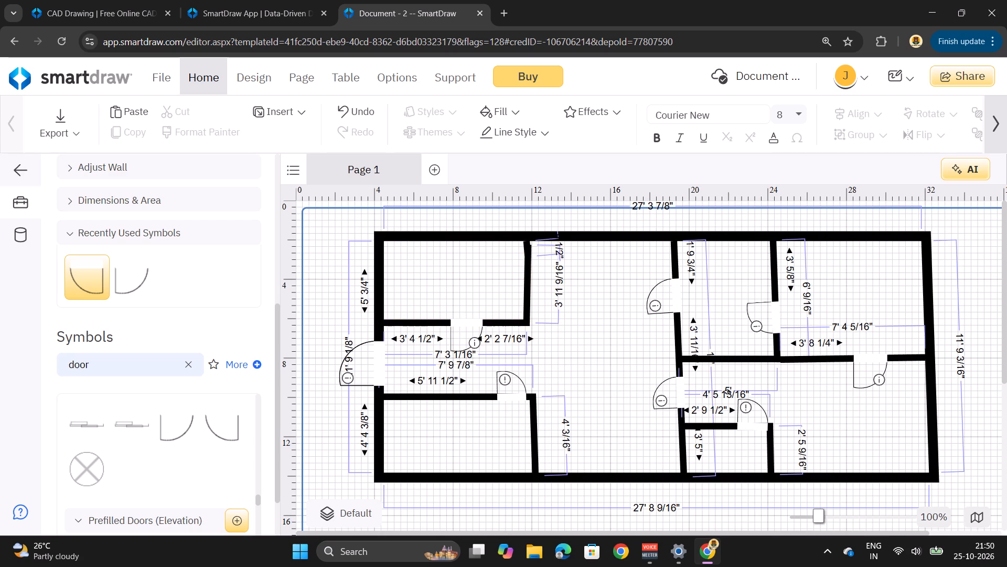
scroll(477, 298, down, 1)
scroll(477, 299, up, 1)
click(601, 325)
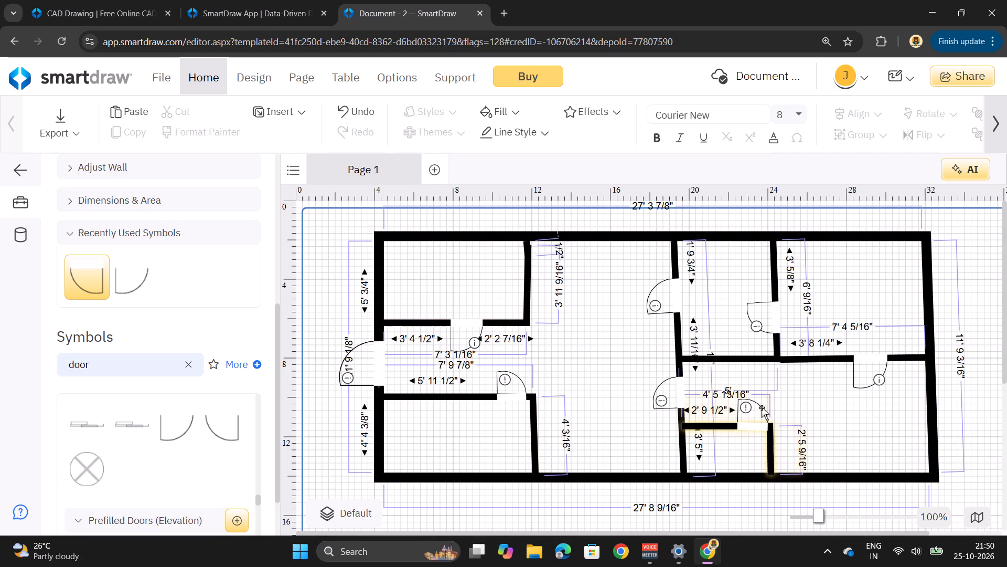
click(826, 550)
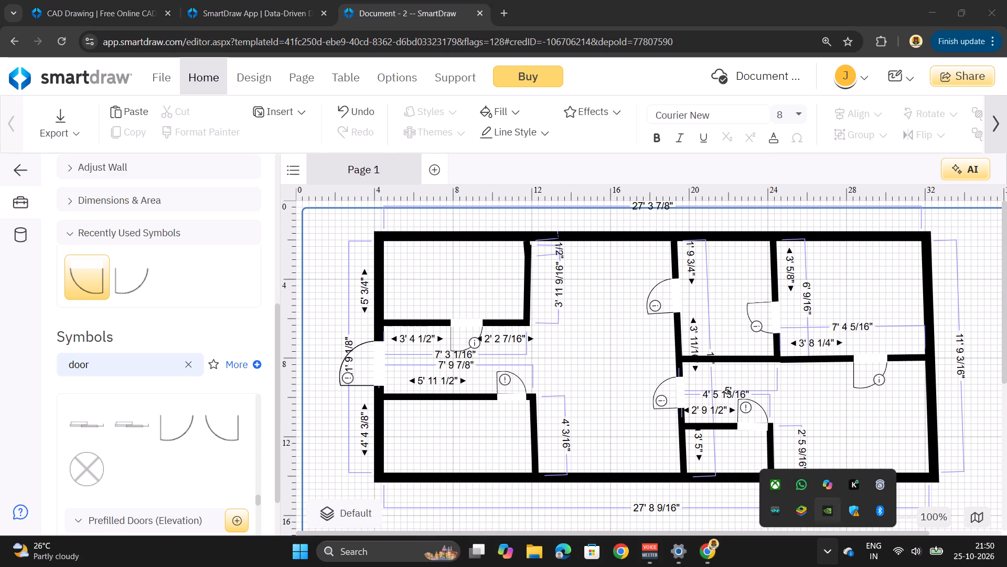